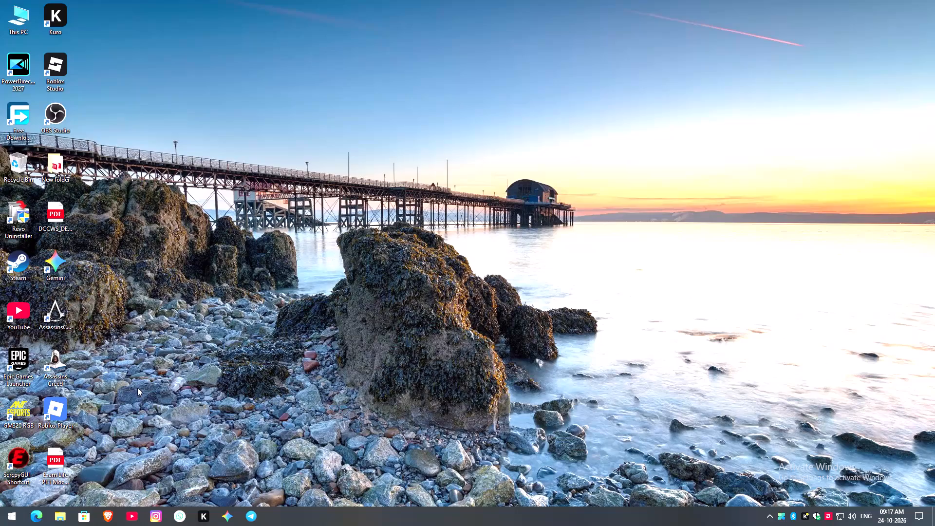
Open Brave, close the Find The Needle tab and open the Rojgar Result site from a new tab.
left_click(110, 518)
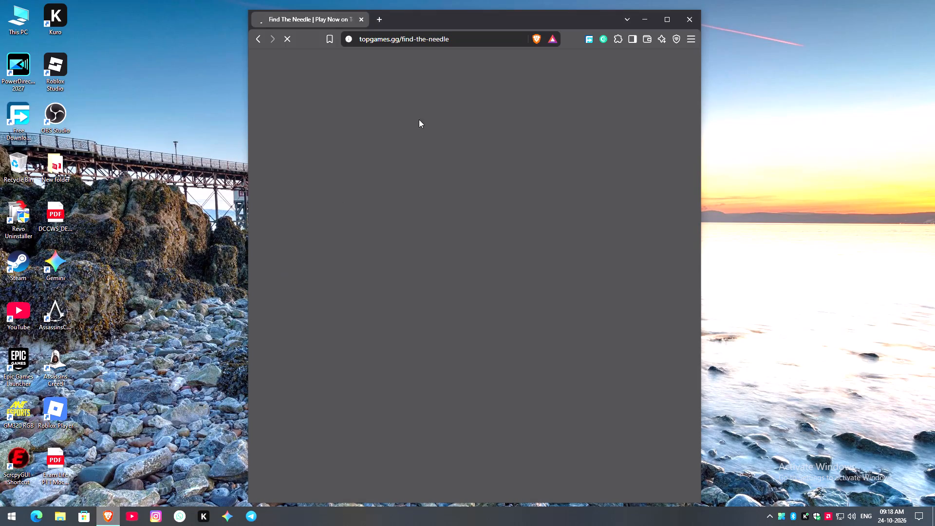
left_click(665, 18)
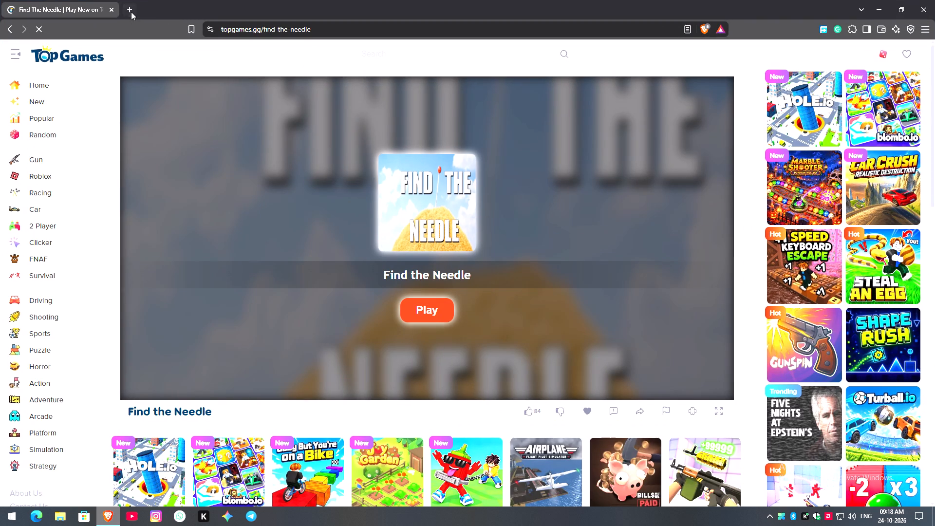
left_click(131, 12)
left_click(109, 9)
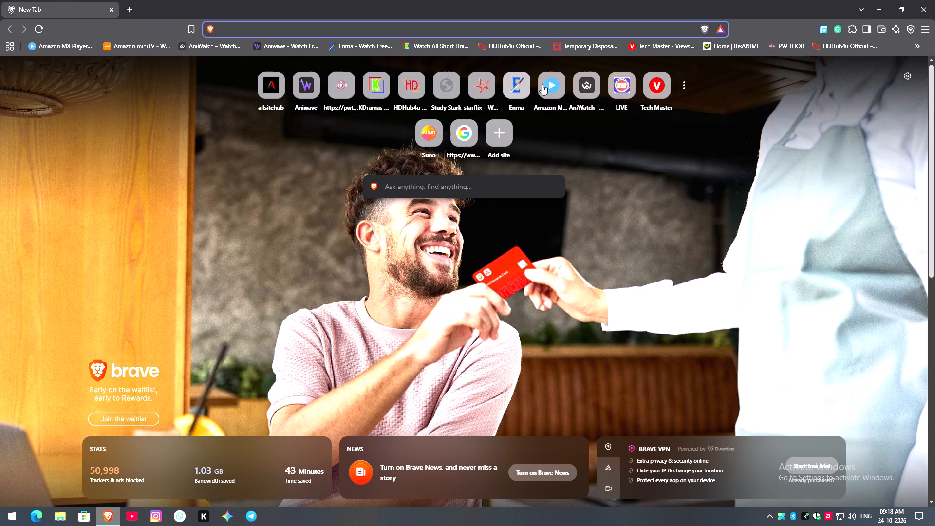
left_click(611, 90)
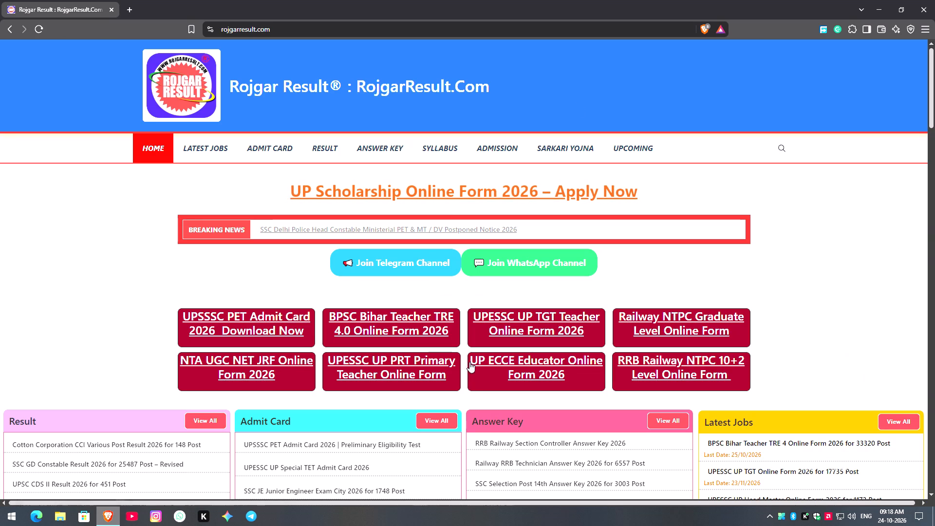
Look through the Result, Admit Card, Answer Key and Latest Jobs listings on the Rojgar Result homepage, and reload it.
left_click(863, 340)
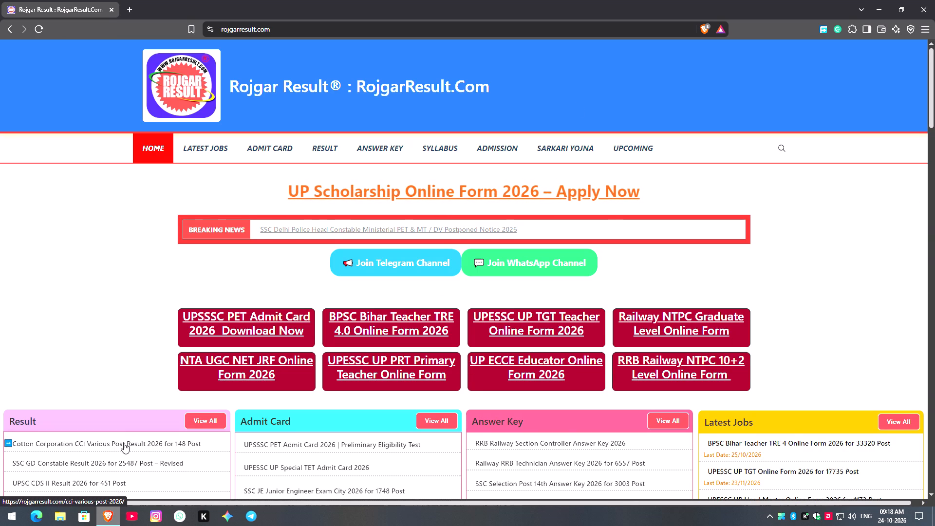
scroll(135, 439, "down", 1)
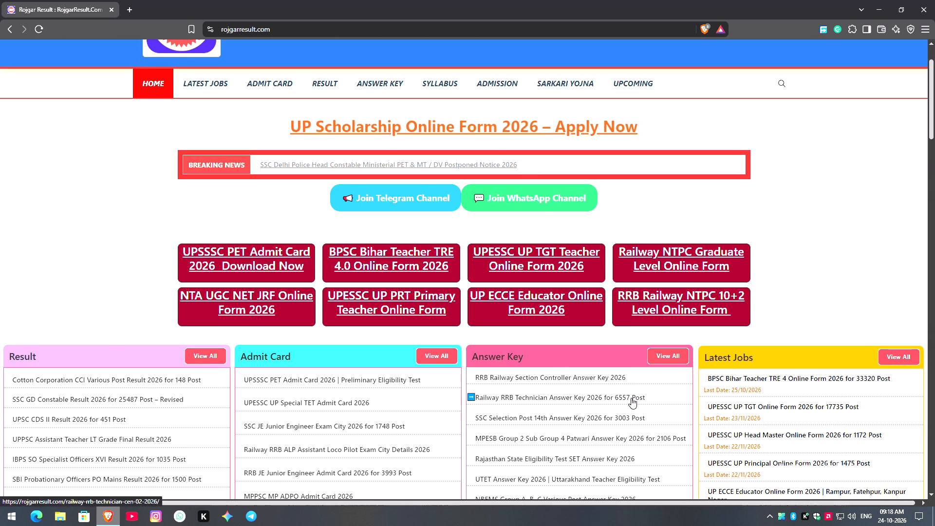
scroll(756, 404, "down", 1)
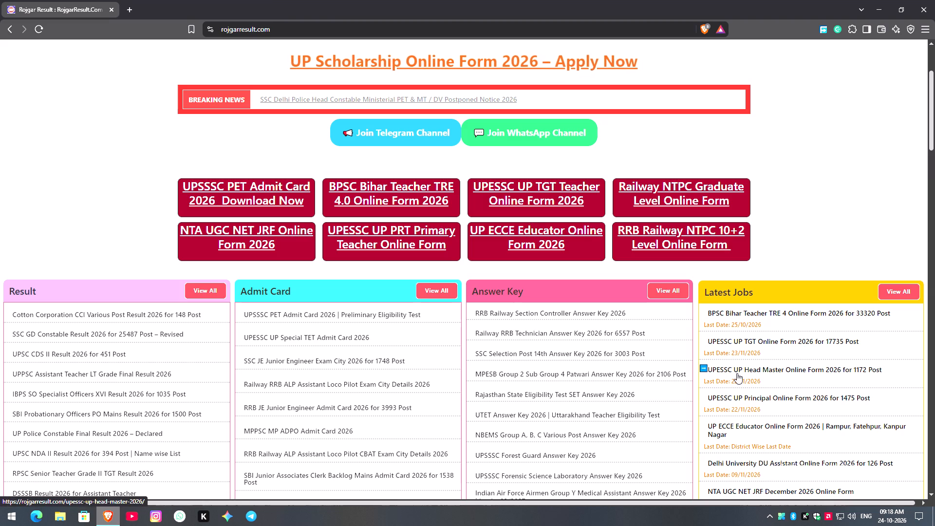
scroll(119, 108, "up", 4)
scroll(120, 109, "down", 1)
scroll(121, 109, "up", 1)
left_click(186, 75)
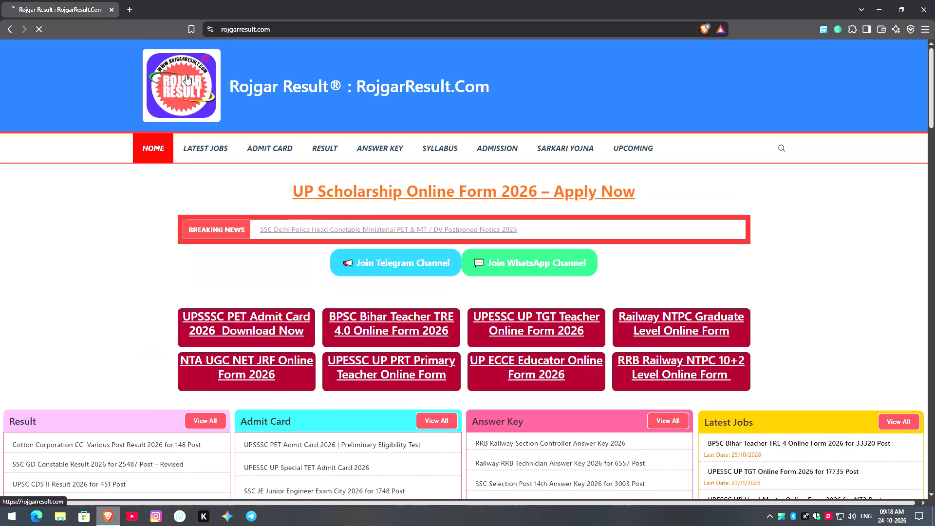
Open the Cotton Corporation CCI Various Post Result 2026 page and read its fees, age limit, vacancy and eligibility details.
left_click(128, 440)
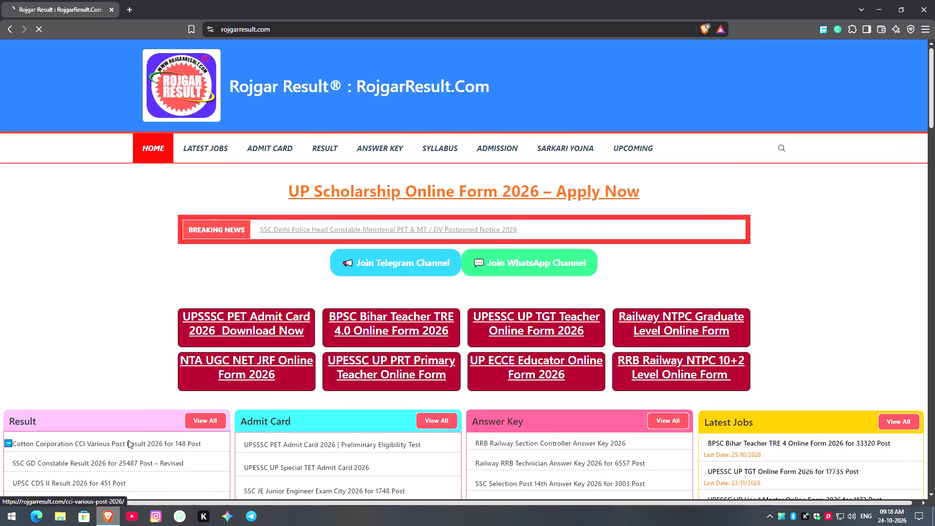
scroll(393, 377, "down", 13)
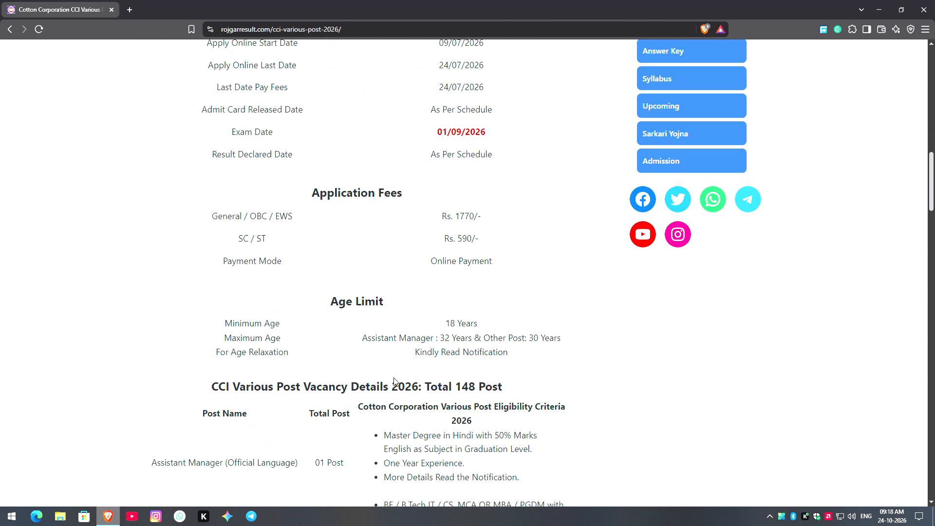
scroll(393, 377, "down", 5)
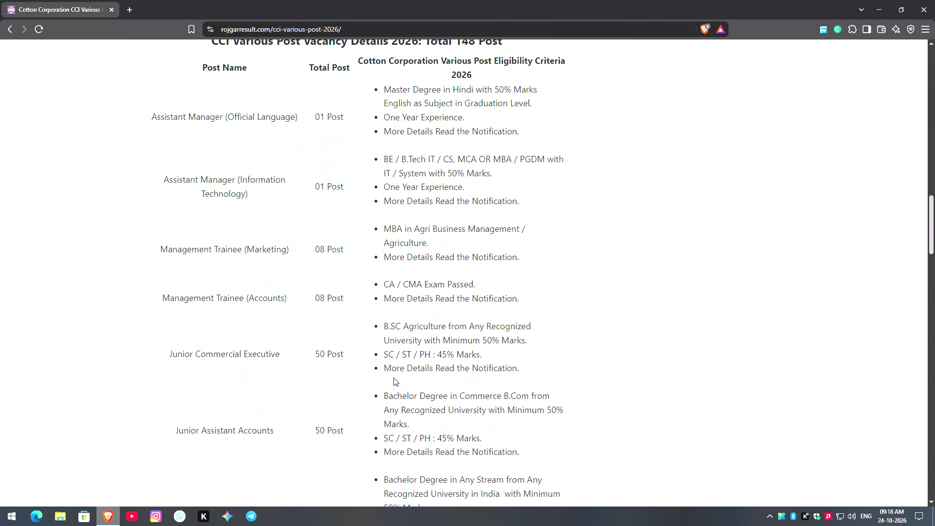
scroll(393, 377, "down", 3)
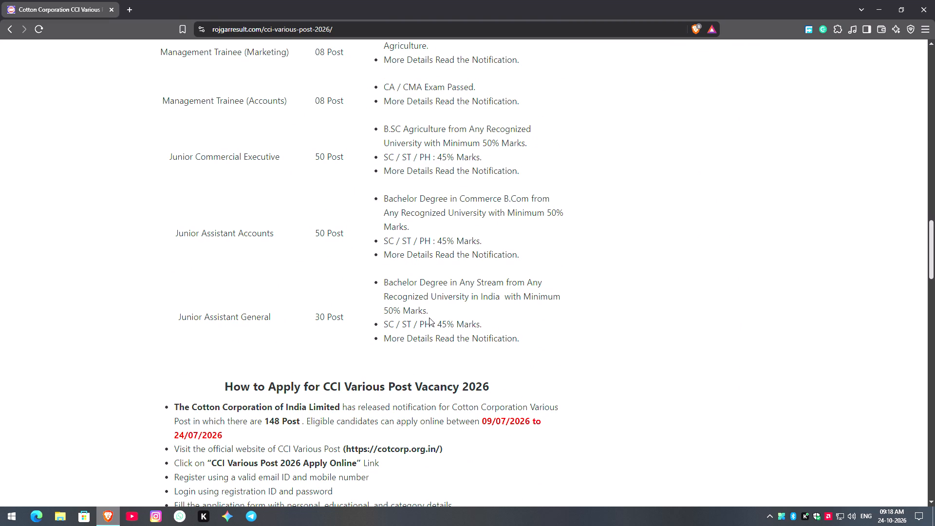
left_click(429, 315)
Skim the homepage listings once more and close all the browser tabs.
scroll(426, 314, "down", 3)
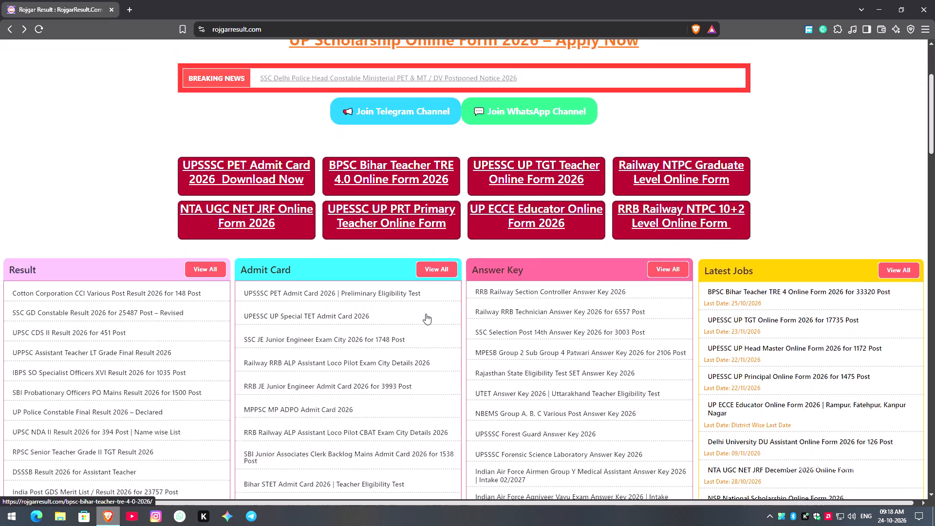
scroll(831, 417, "down", 2)
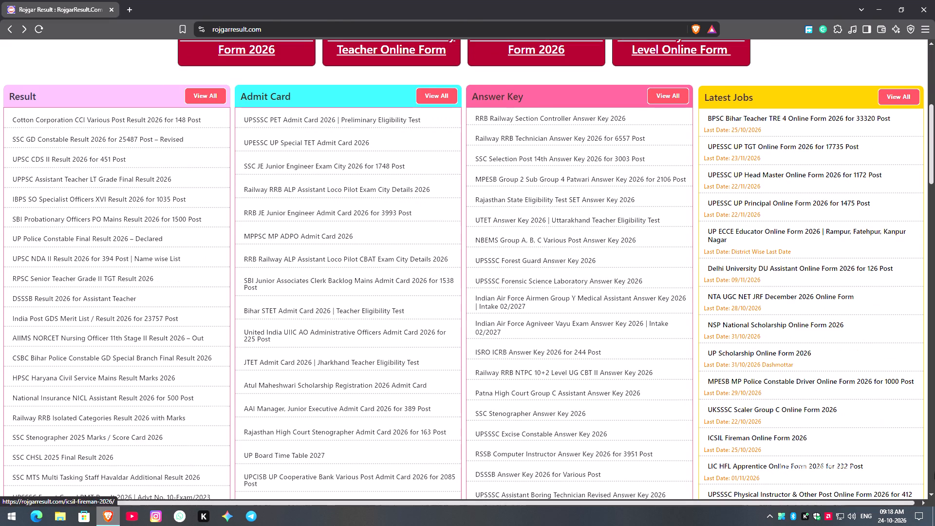
left_click(129, 3)
left_click(110, 8)
left_click(110, 8)
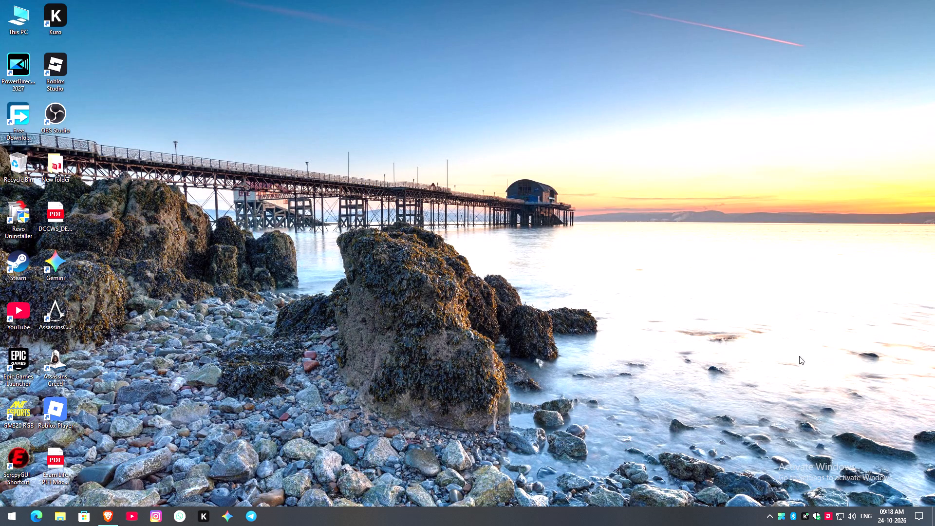
Run a PC boost in Microsoft PC Manager, check its process management list and close the manager.
left_click(785, 513)
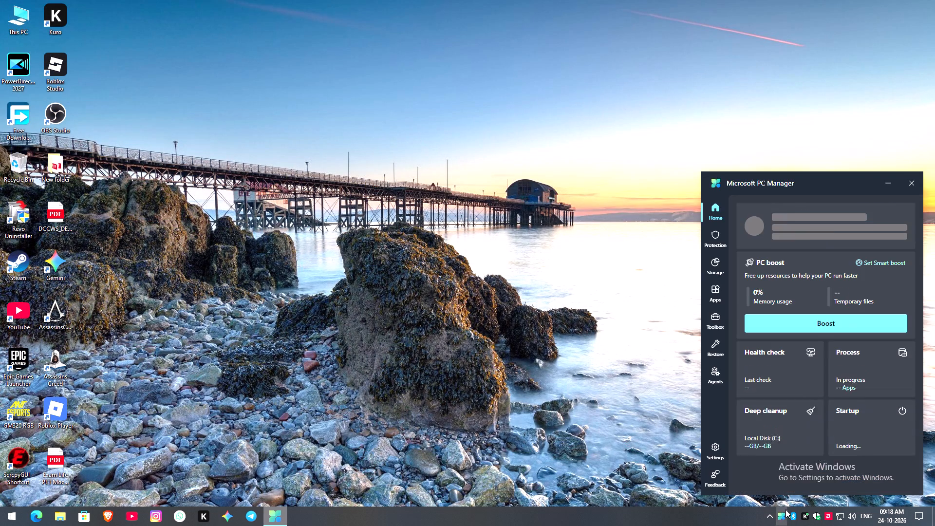
left_click(827, 327)
left_click(852, 364)
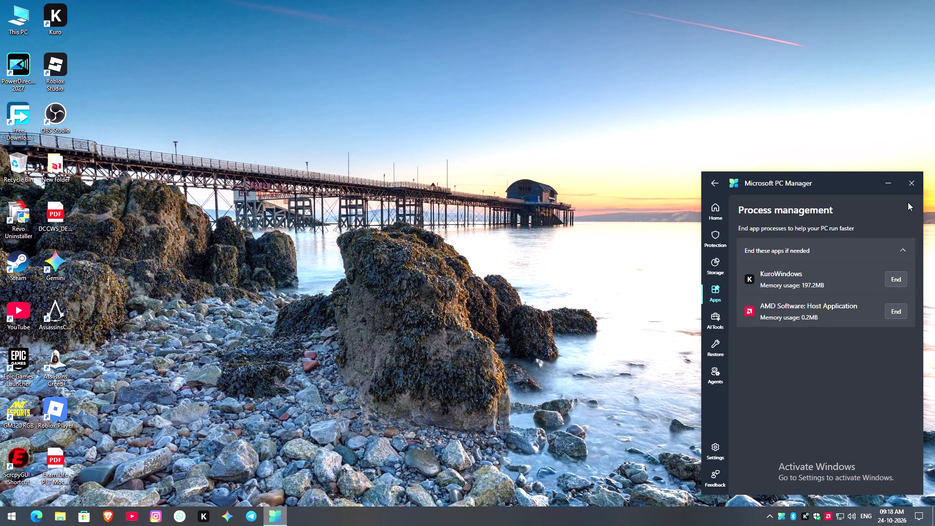
left_click(914, 188)
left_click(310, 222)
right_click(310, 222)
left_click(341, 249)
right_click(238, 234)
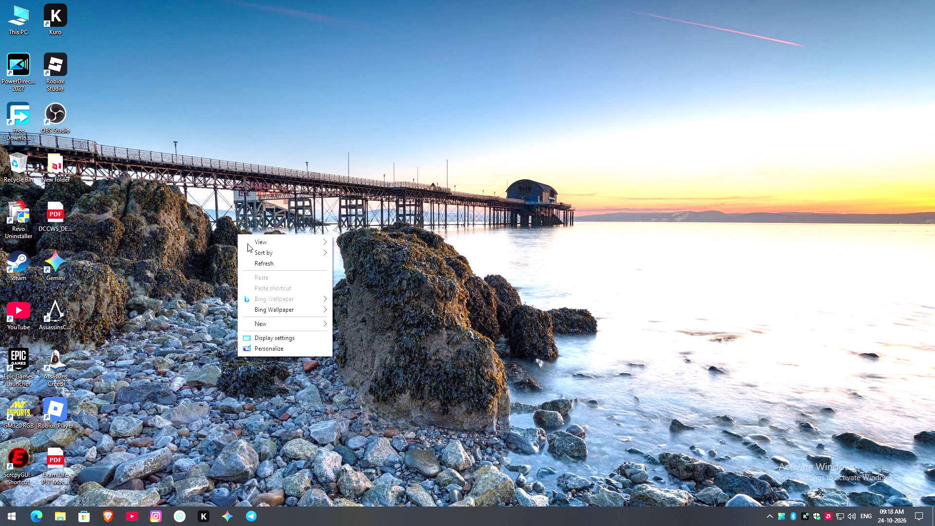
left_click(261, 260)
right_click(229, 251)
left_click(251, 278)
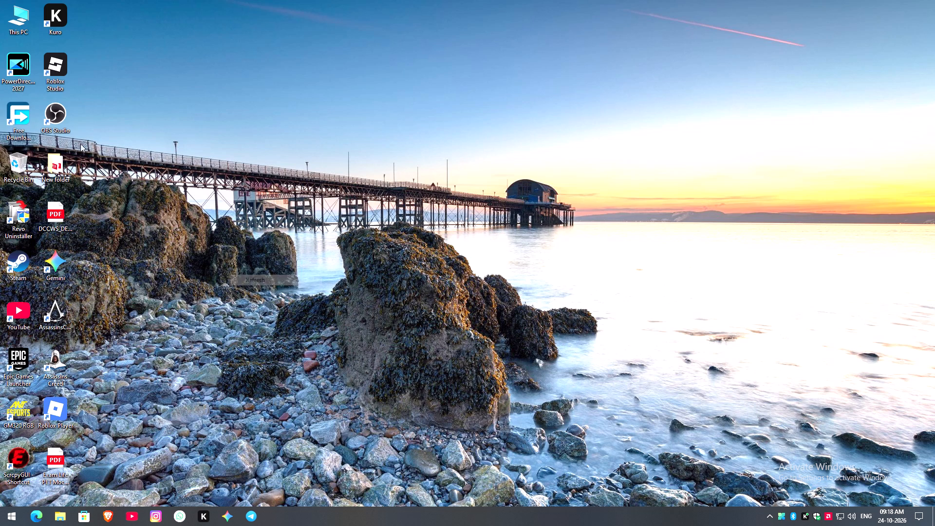
Launch PowerDirector 2027 from the desktop and bring its start window to the front.
double_click(17, 81)
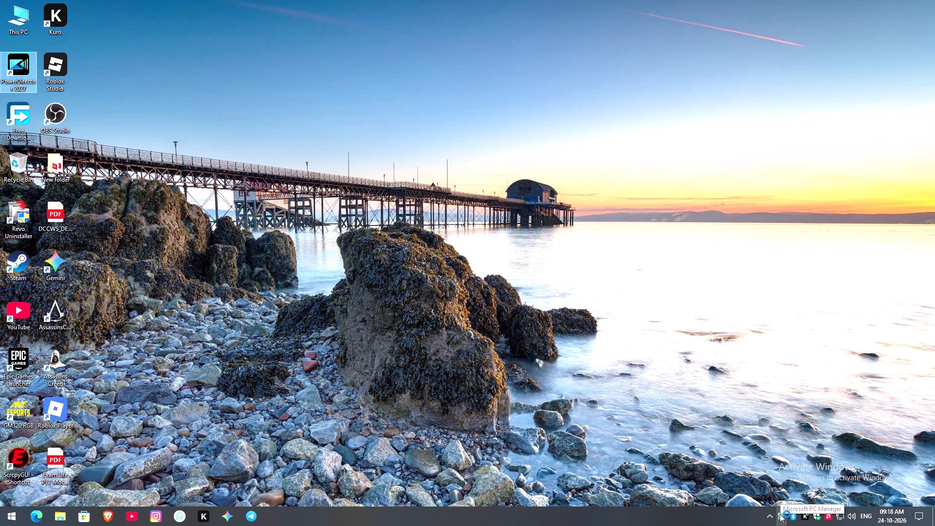
right_click(741, 298)
left_click(771, 328)
right_click(728, 314)
left_click(759, 342)
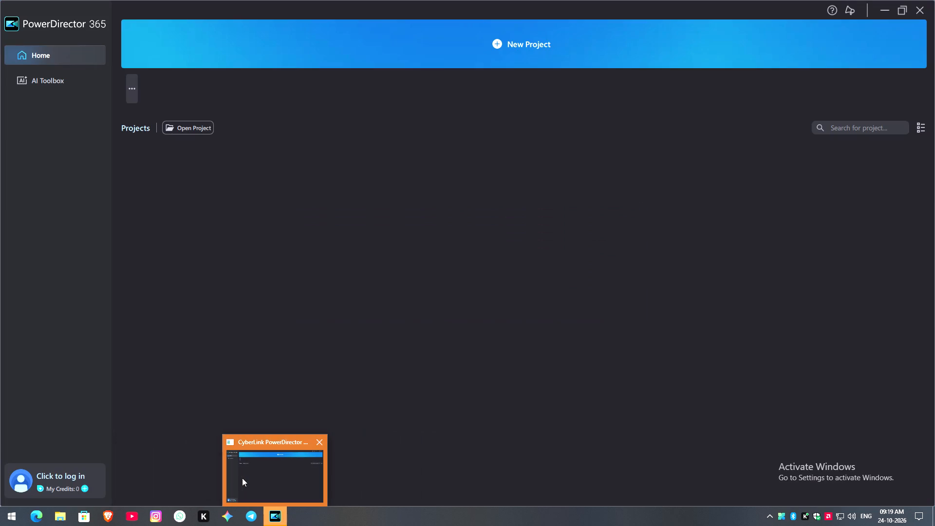
left_click(262, 476)
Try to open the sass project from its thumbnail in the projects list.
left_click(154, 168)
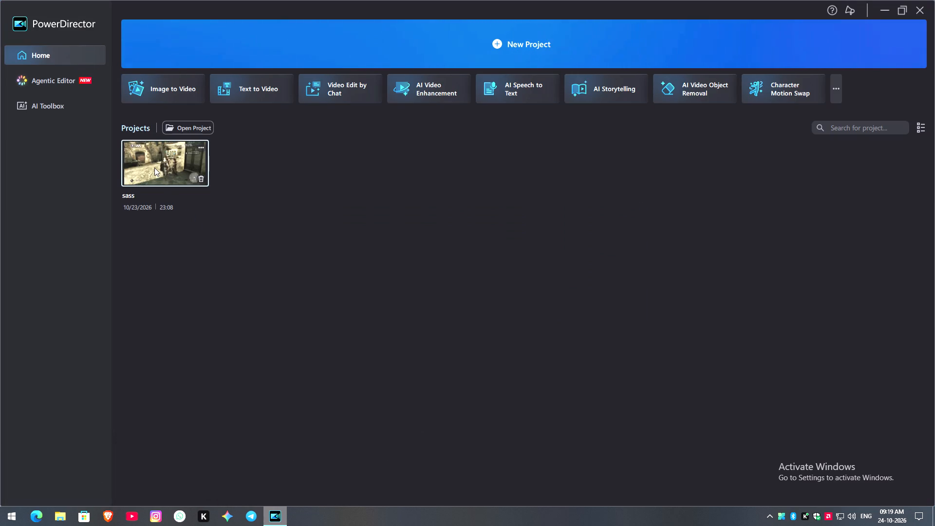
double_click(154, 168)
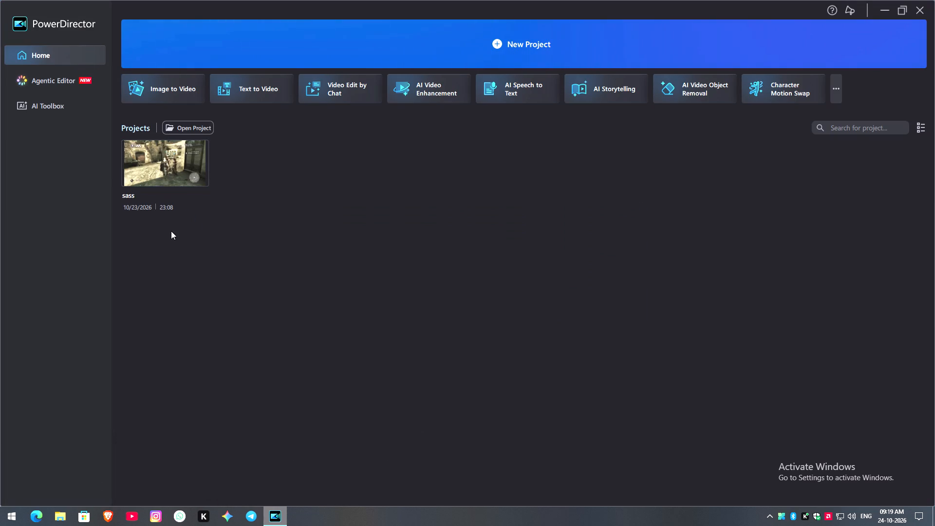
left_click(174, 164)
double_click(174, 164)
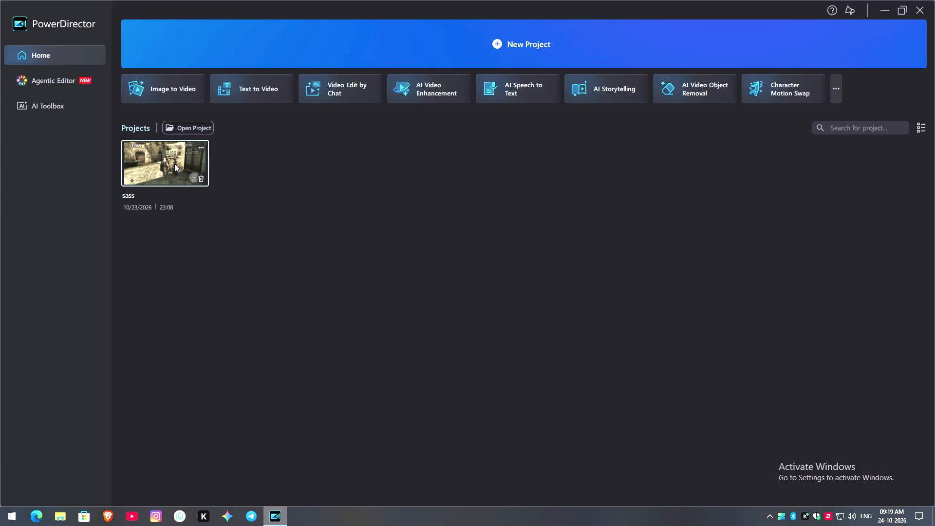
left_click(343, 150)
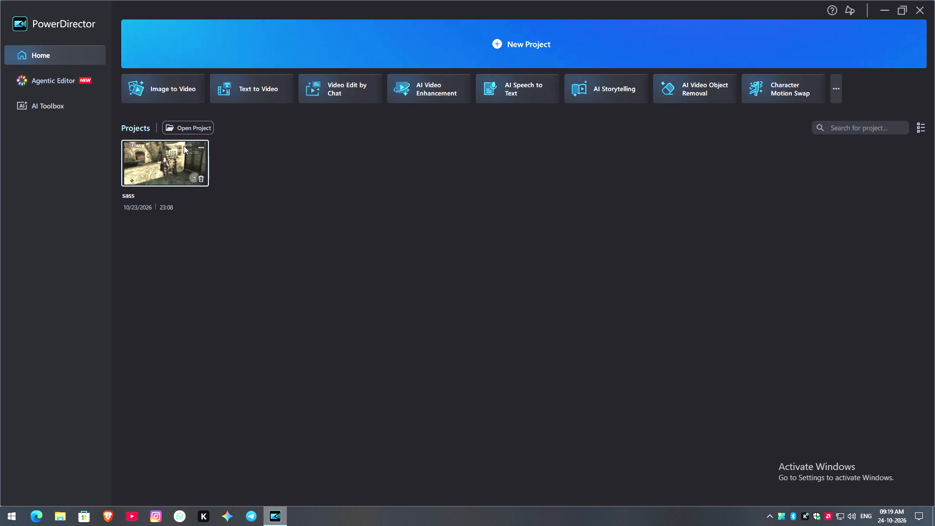
Show the sass project's file location, open the sass project file from that folder and close the folder window.
left_click(202, 147)
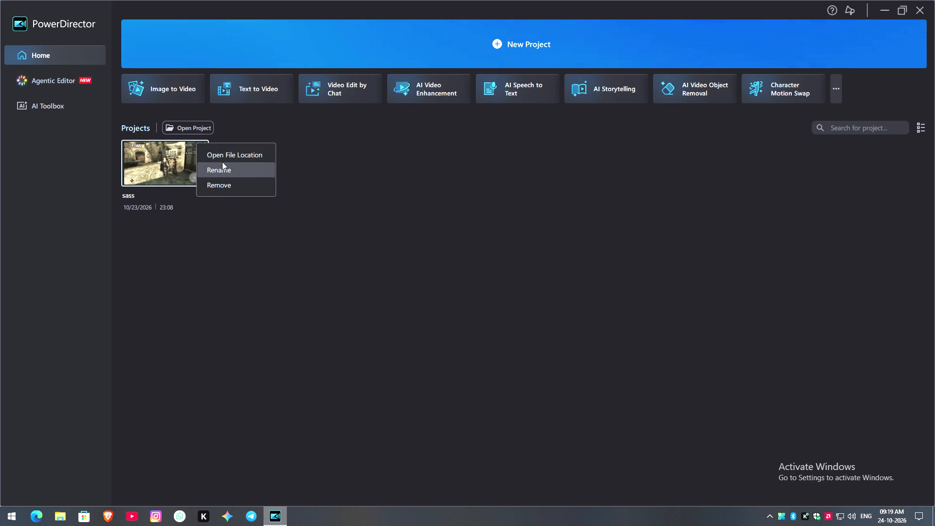
left_click(220, 154)
left_click(194, 127)
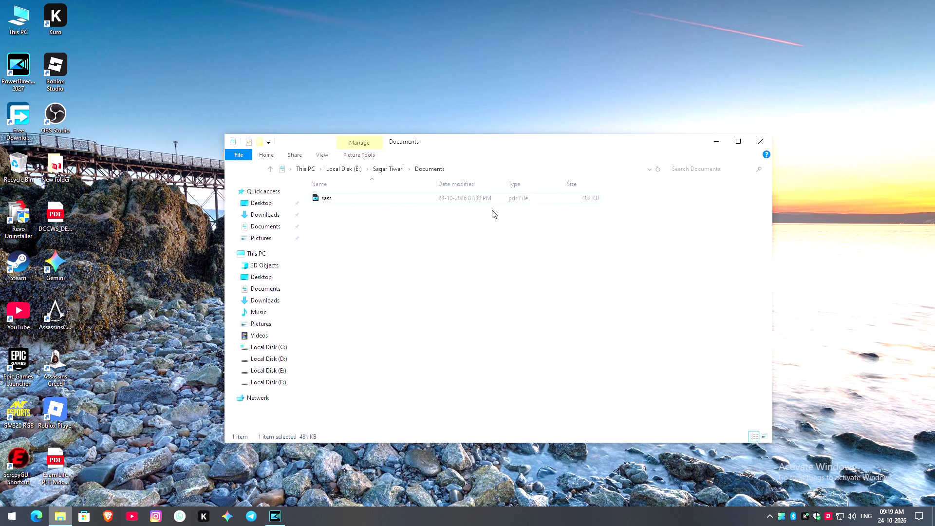
double_click(441, 197)
left_click(765, 139)
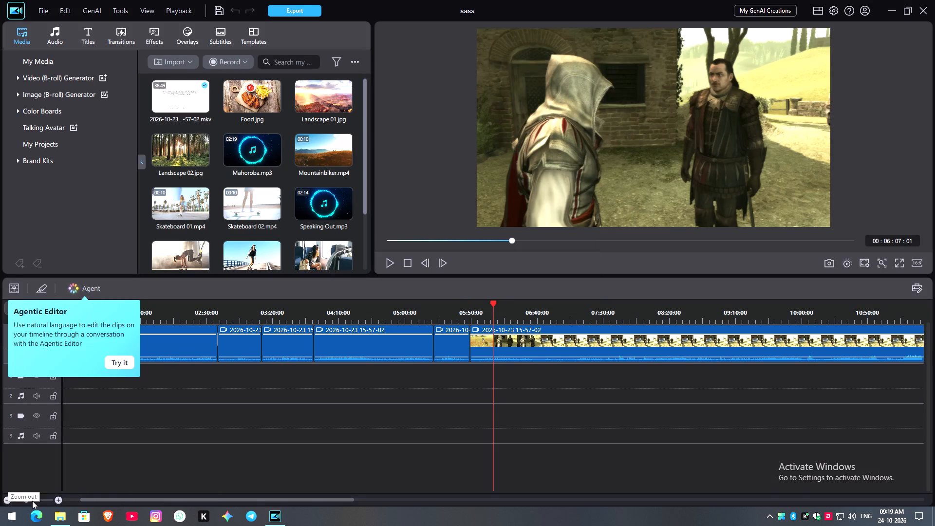
Play and skim the long last clip on the first video track between about 6 and 8 minutes to examine the gameplay footage.
left_click(8, 501)
left_click(8, 501)
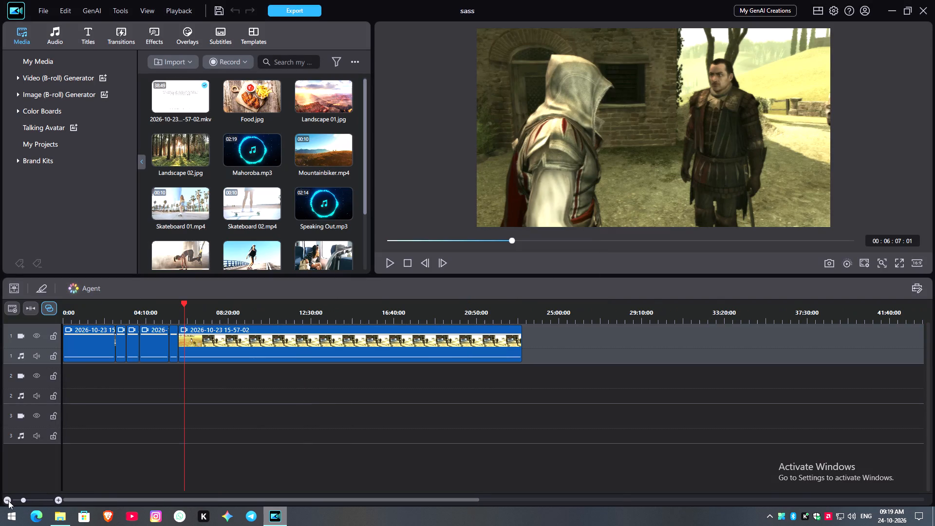
key("space")
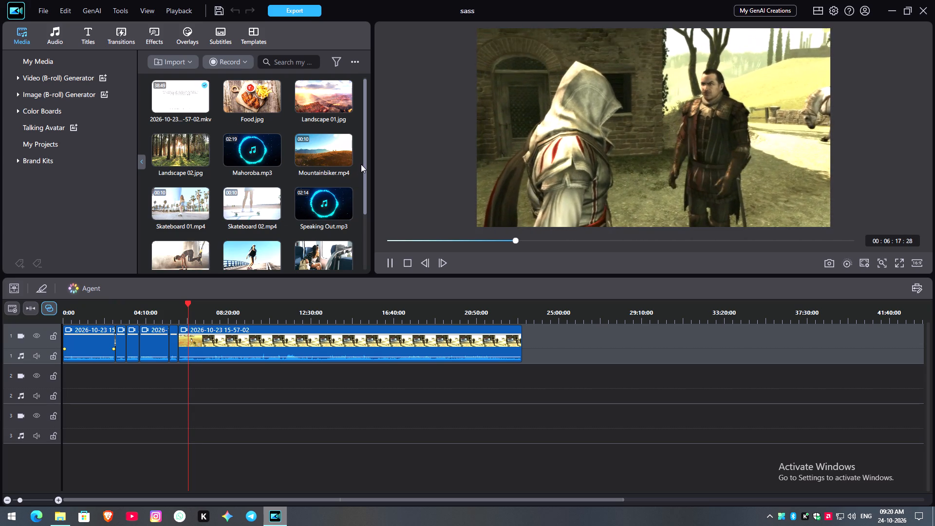
left_click_drag(364, 164, 366, 178)
left_click(204, 315)
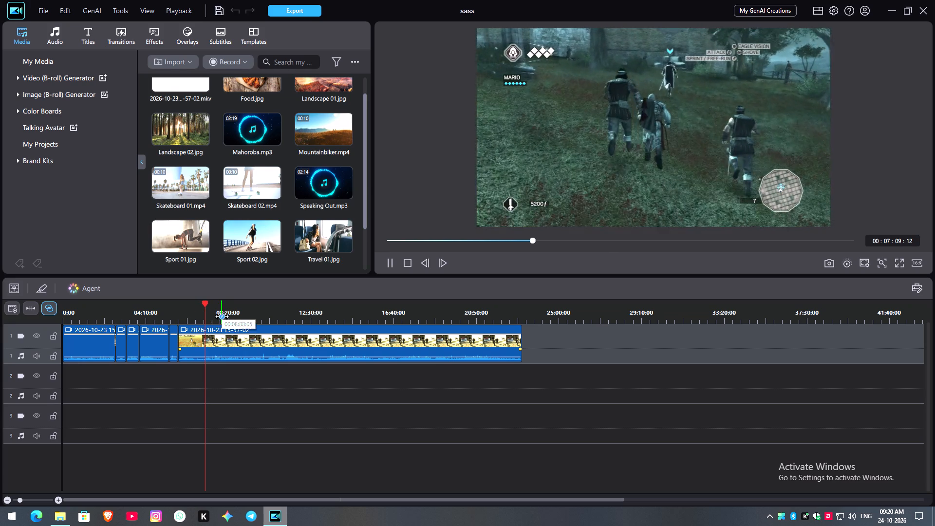
left_click(211, 317)
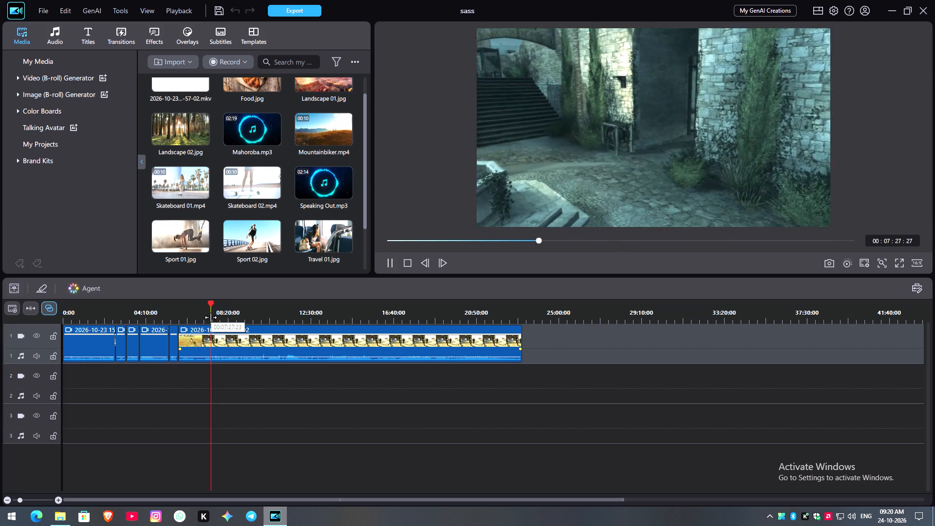
left_click(220, 317)
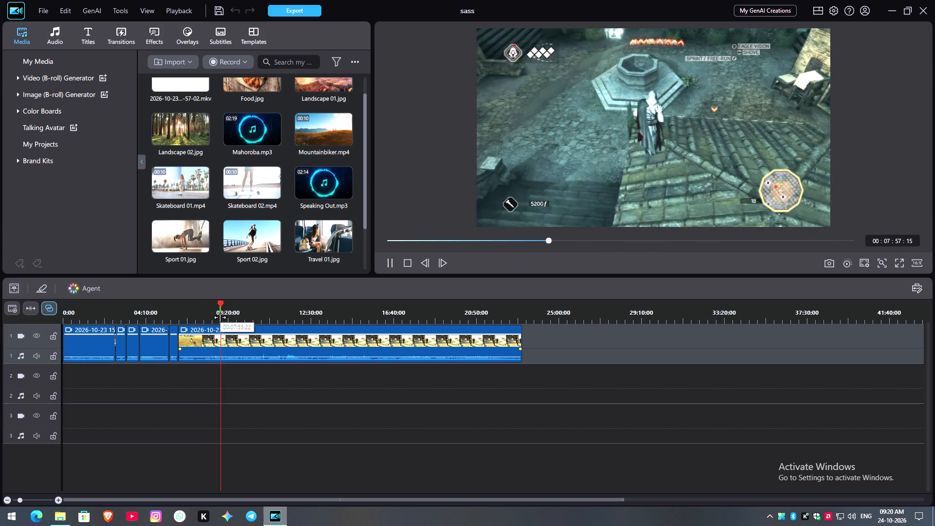
key("Left")
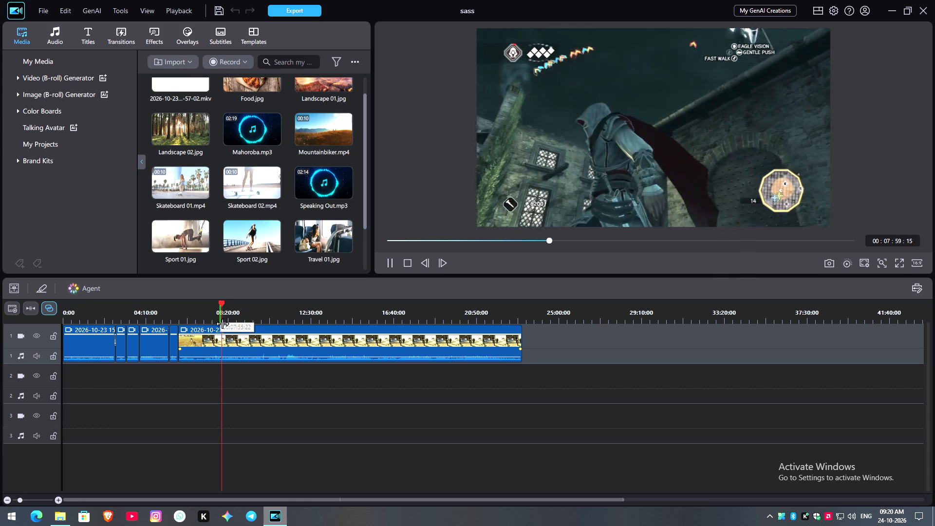
left_click(218, 320)
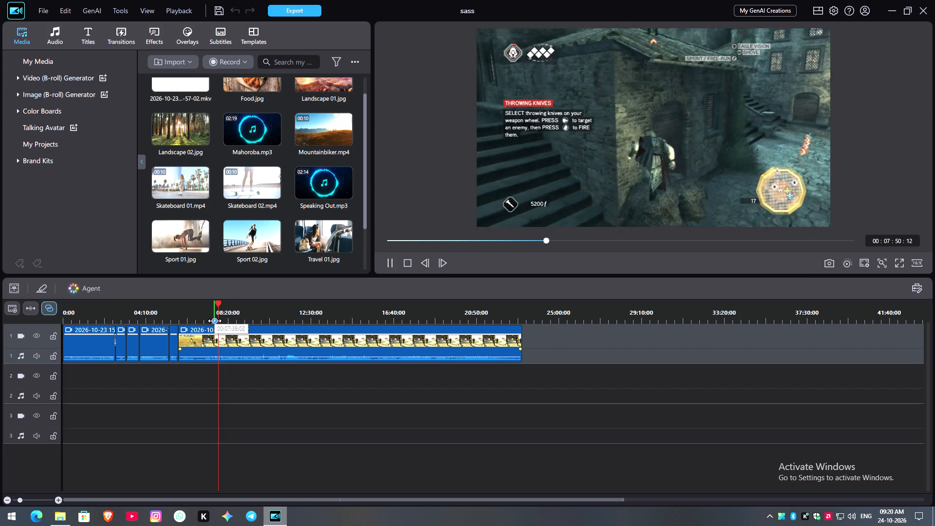
left_click(213, 320)
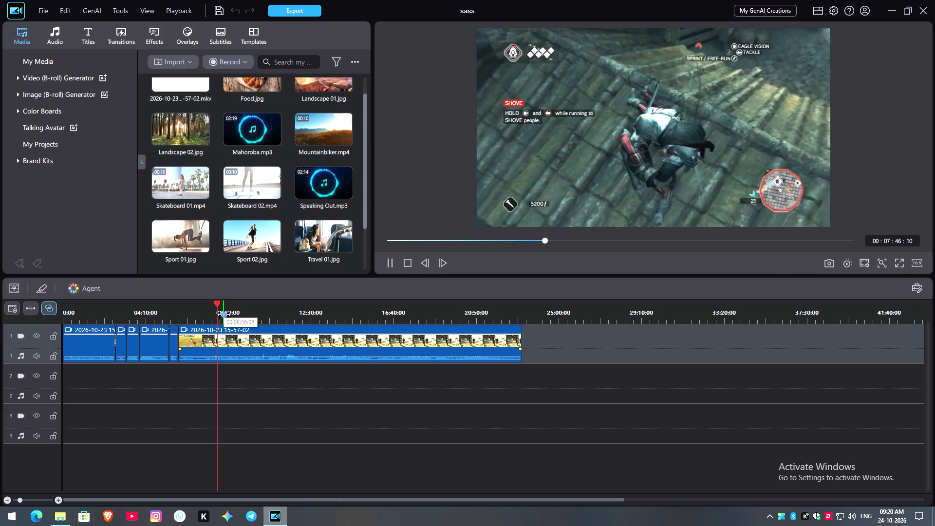
key("space")
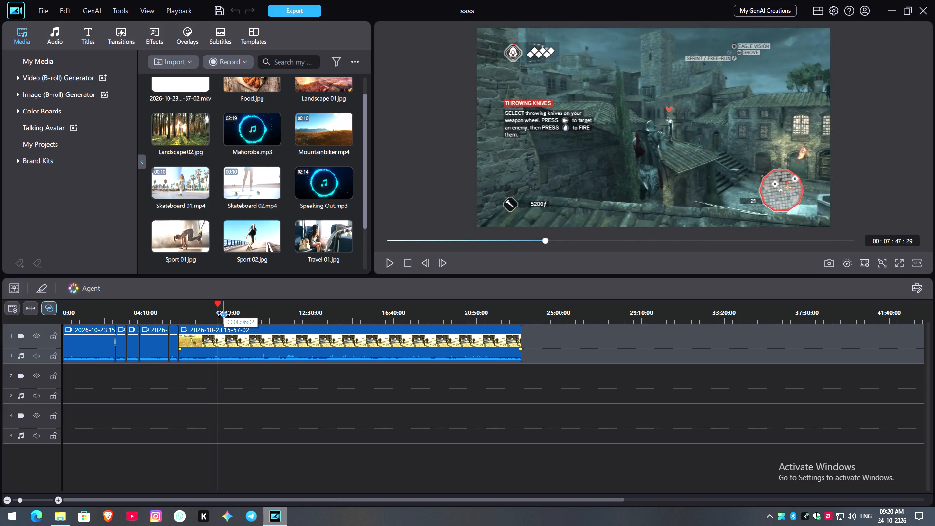
key("space")
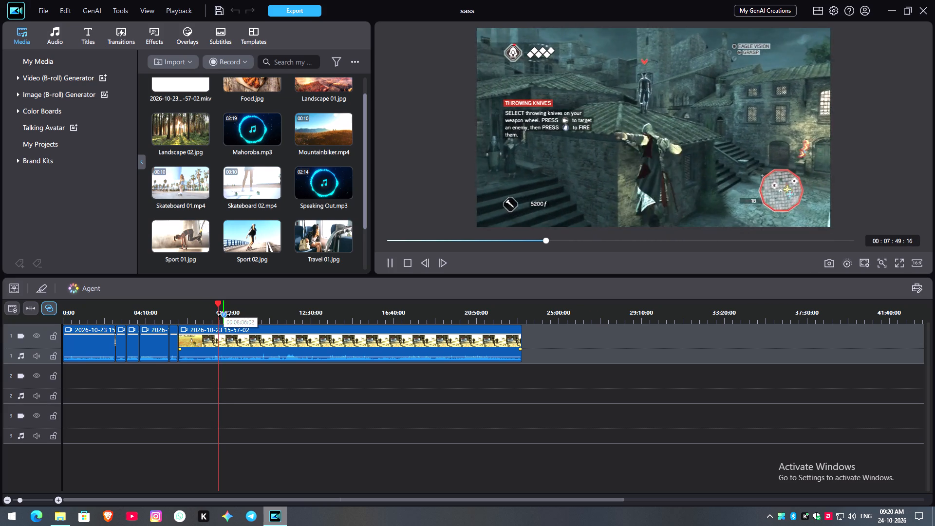
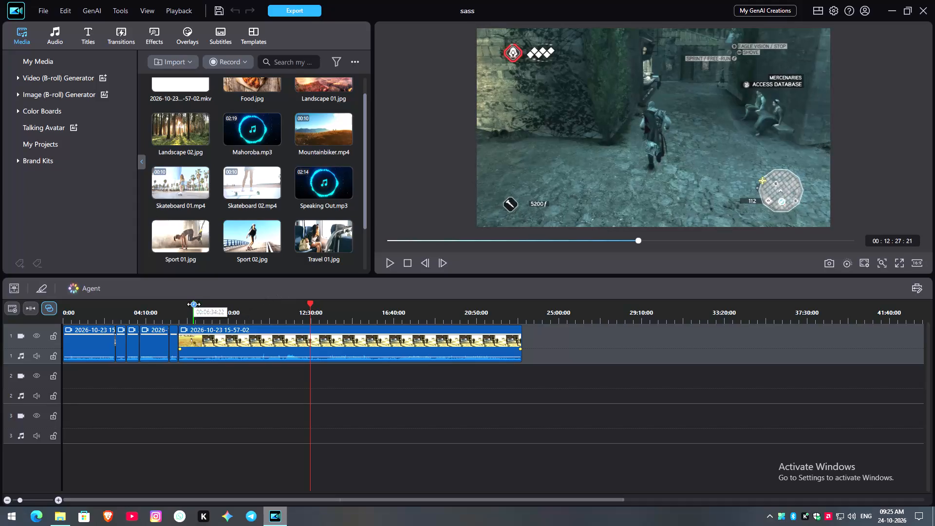
Split the long last clip on the first video track at the playhead, at 00:12:27:21.
key("ctrl+t")
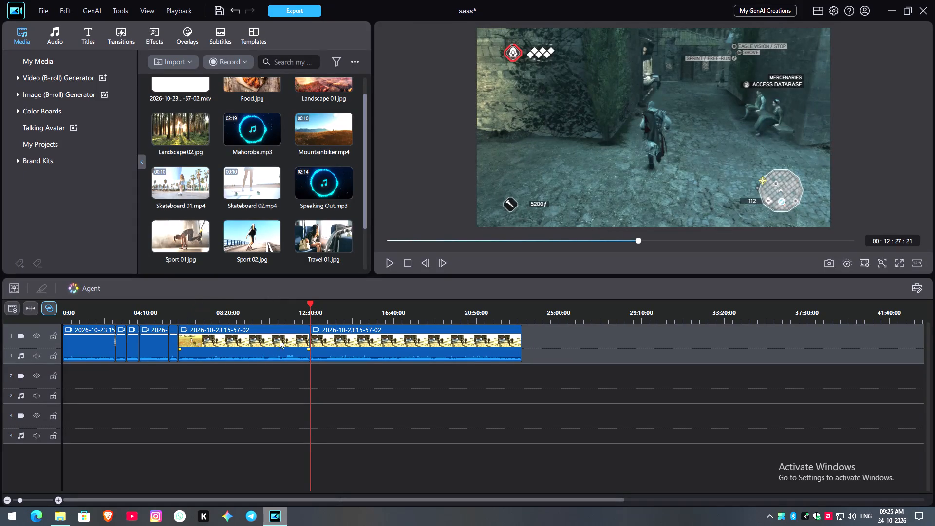
Play and skim the footage after the split, from about 12:27 to 15:38, to find where the unwanted section ends.
key("space")
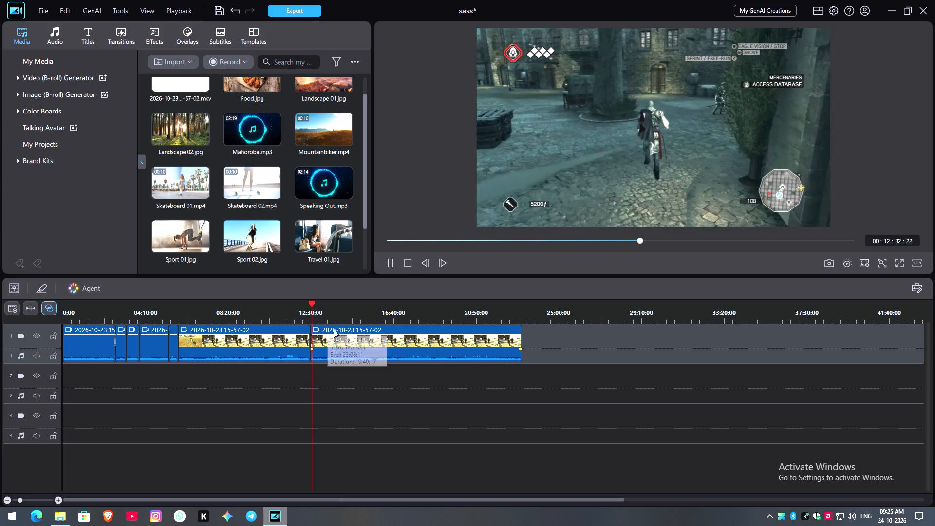
left_click(332, 318)
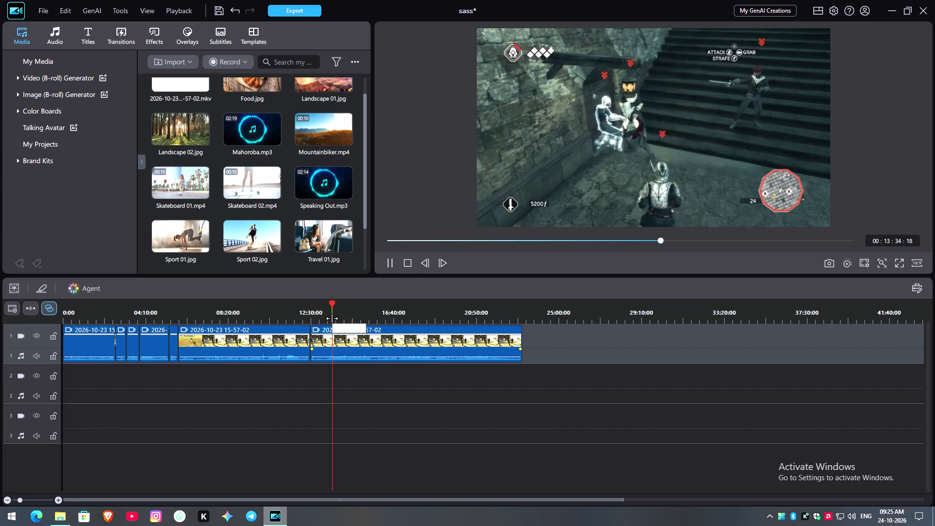
left_click(324, 321)
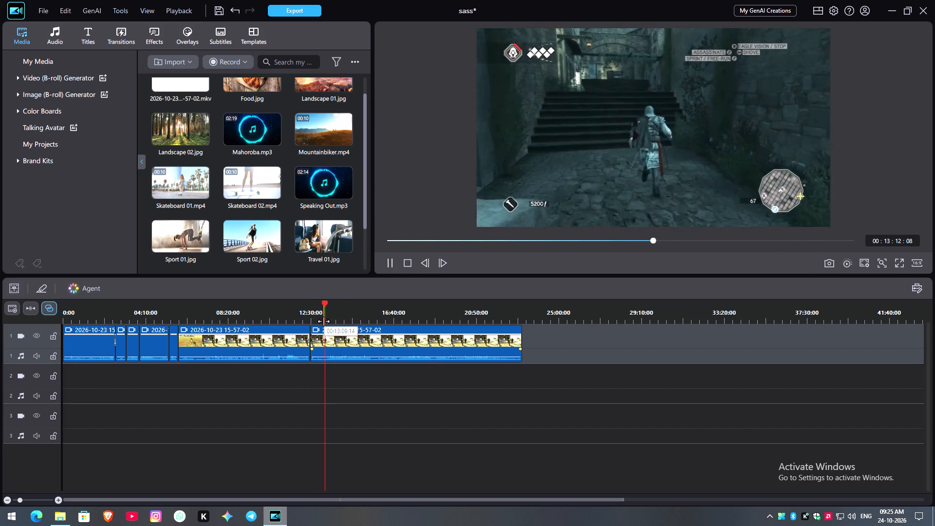
left_click(329, 320)
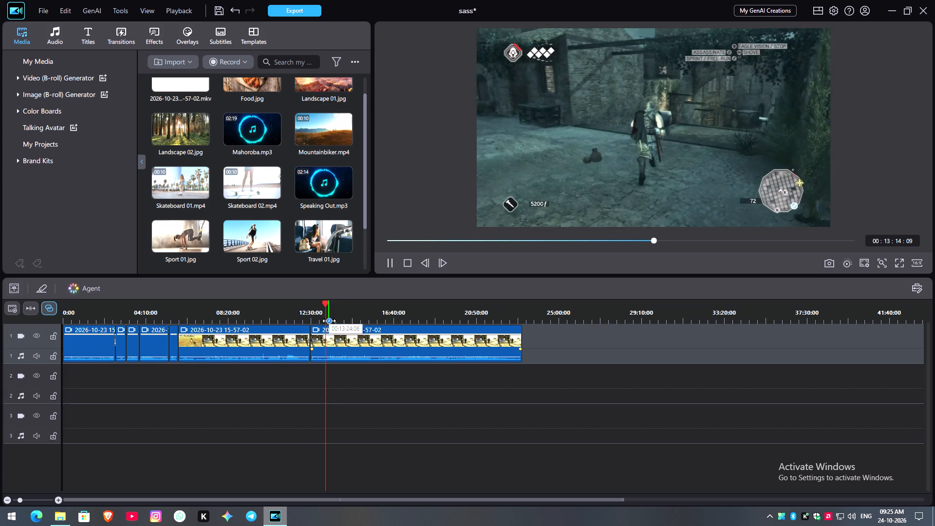
left_click(337, 320)
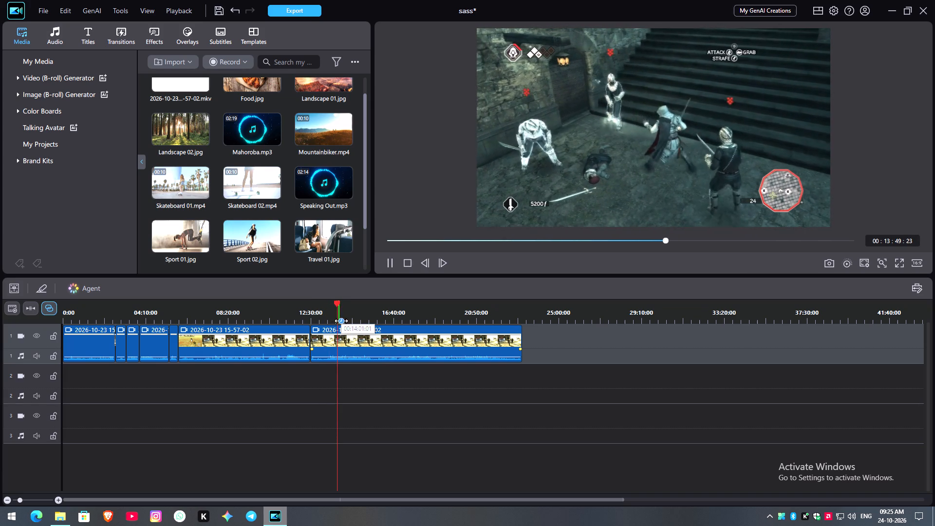
left_click(341, 320)
left_click(349, 320)
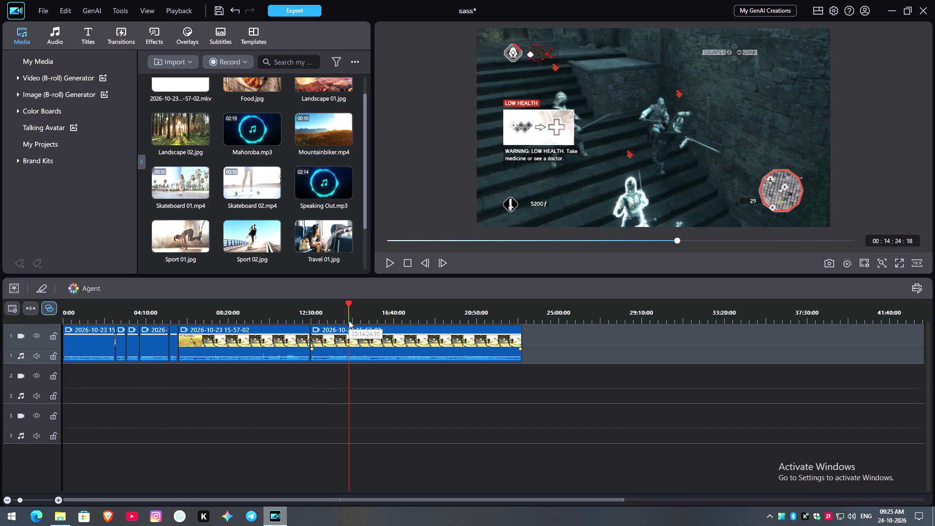
left_click(360, 320)
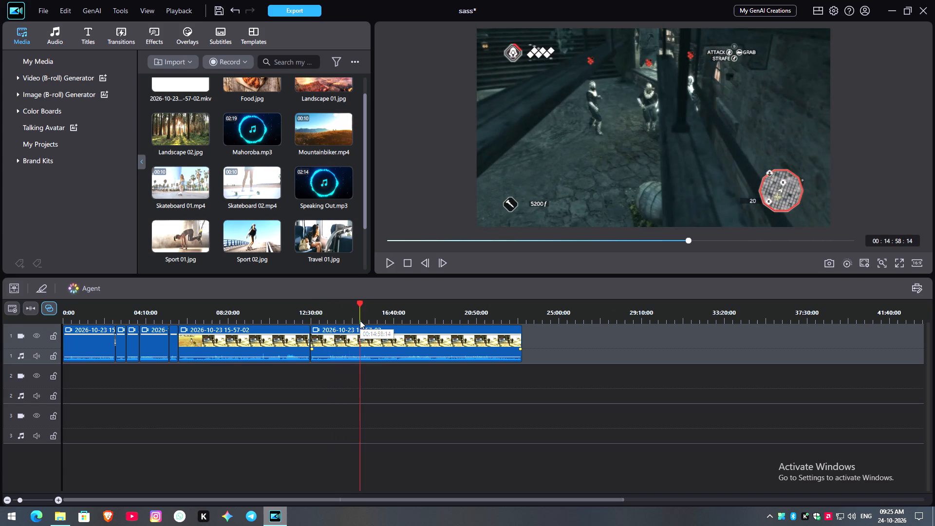
left_click(365, 319)
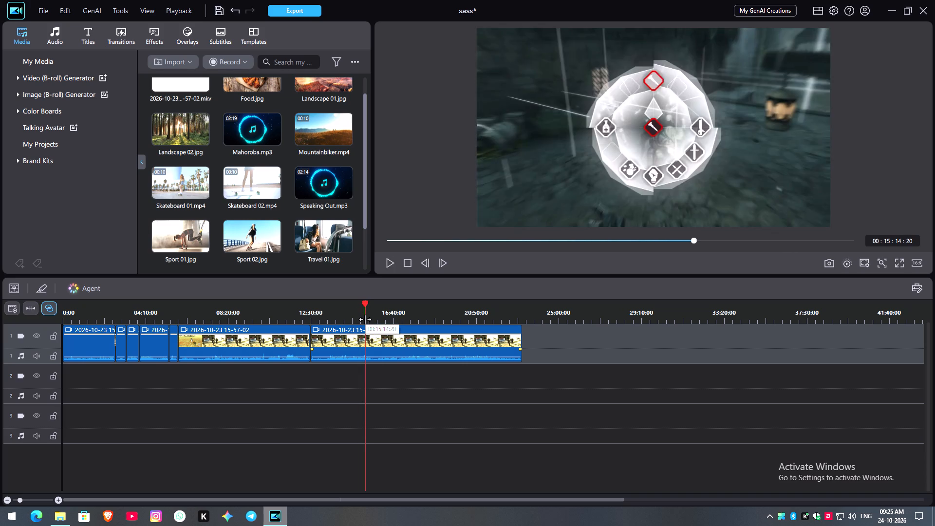
left_click(373, 319)
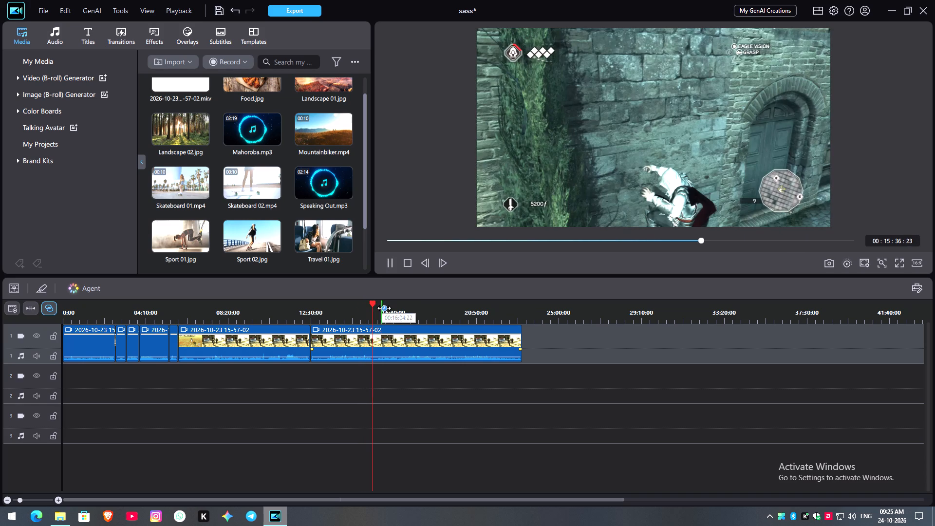
key("space")
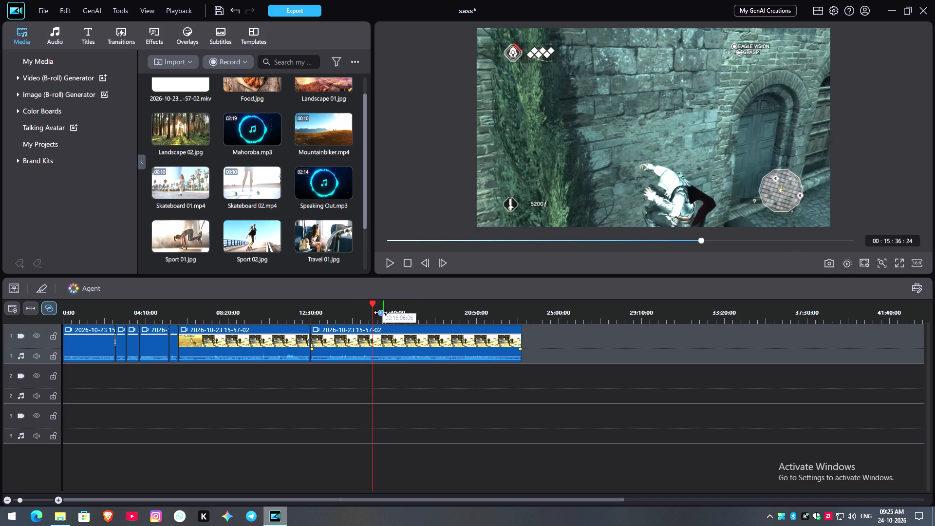
key("space")
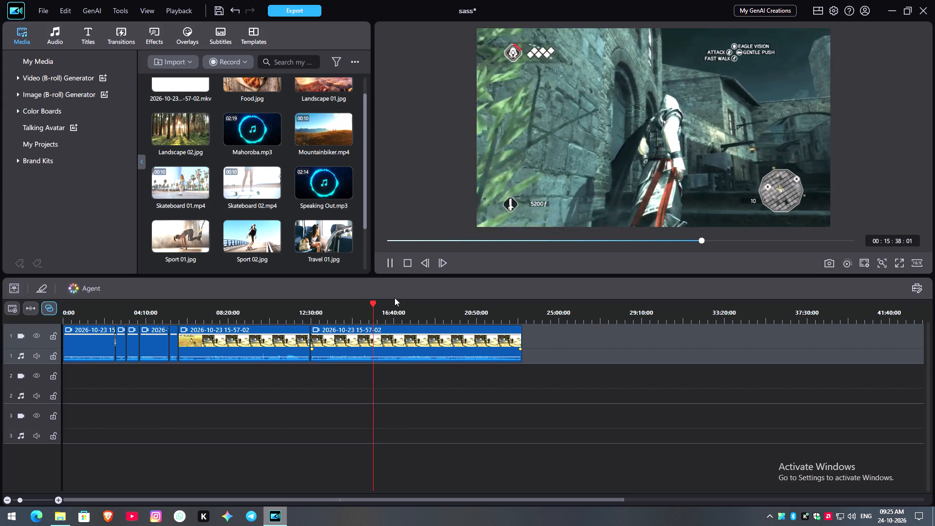
Split the last clip at 00:15:32:10 and delete the section between the two cuts, closing the gap.
left_click(379, 319)
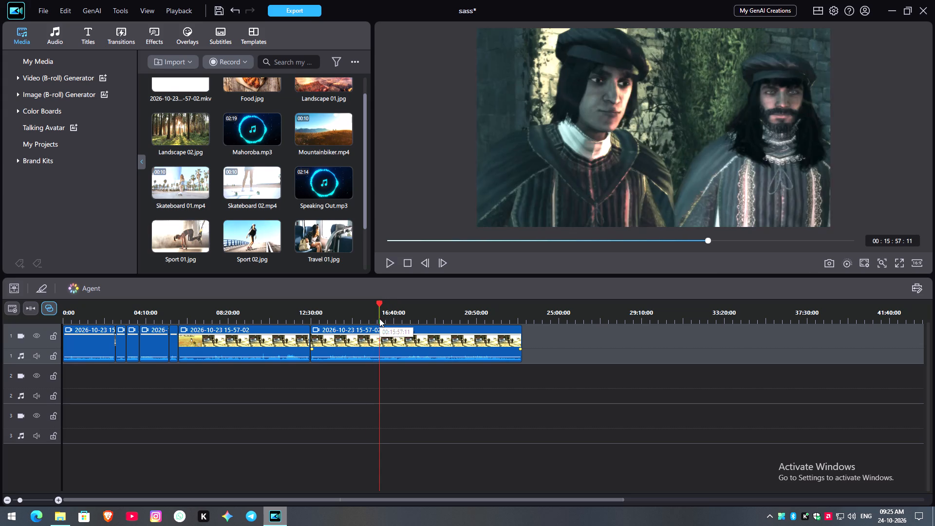
left_click(374, 319)
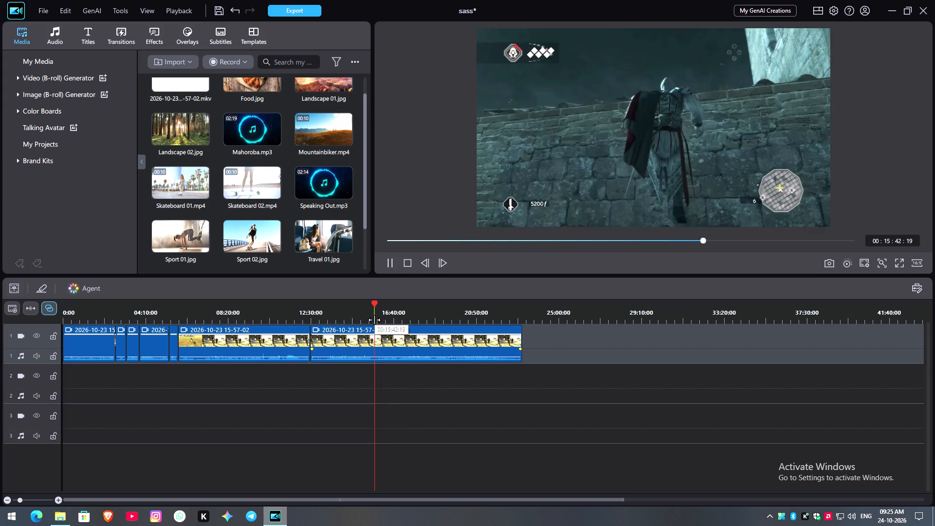
key("space")
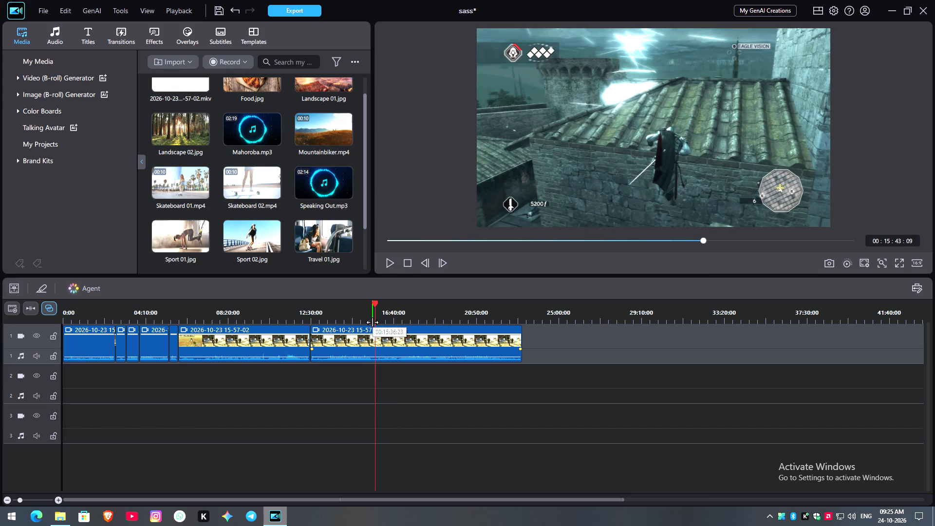
left_click(373, 322)
left_click(371, 320)
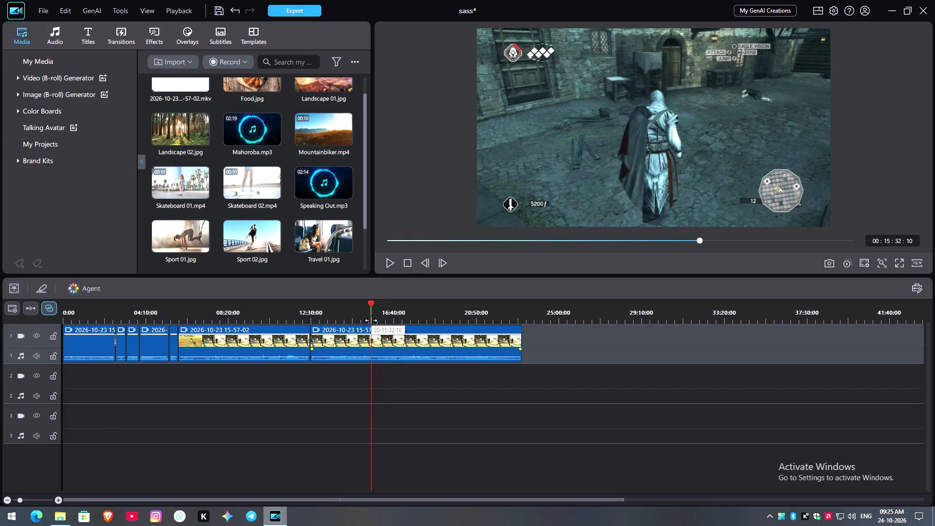
key("ctrl+t")
left_click(355, 346)
key("Delete")
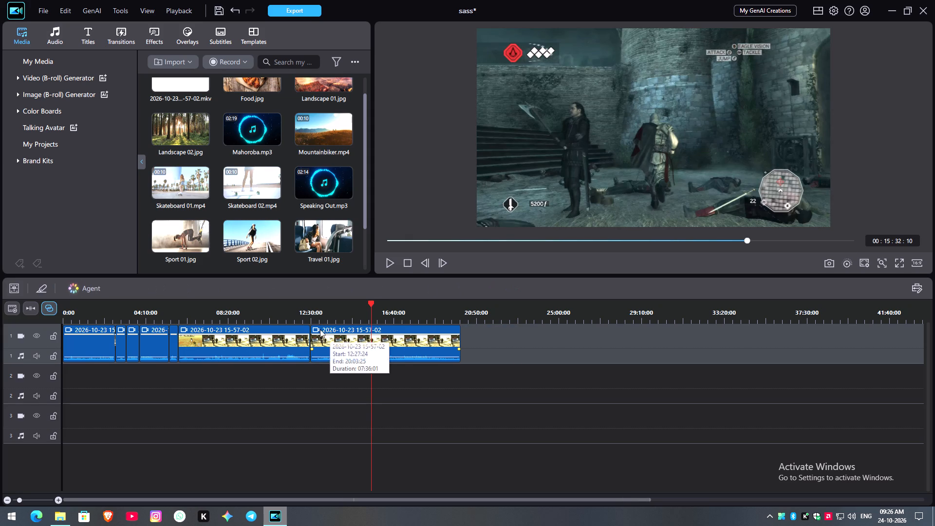
Play up to the new join near 12:27 and add the Morphing 07 special-effects transition there.
left_click(307, 320)
key("space")
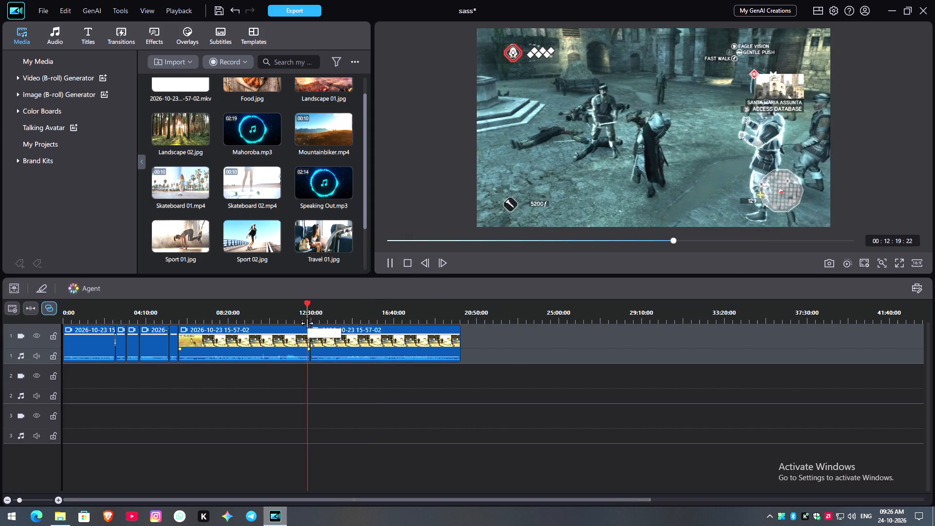
left_click(128, 36)
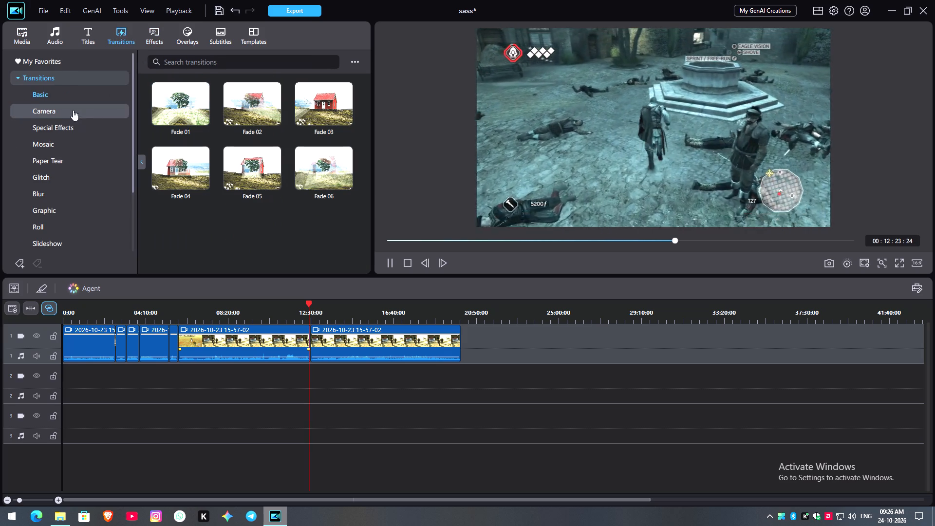
left_click(68, 125)
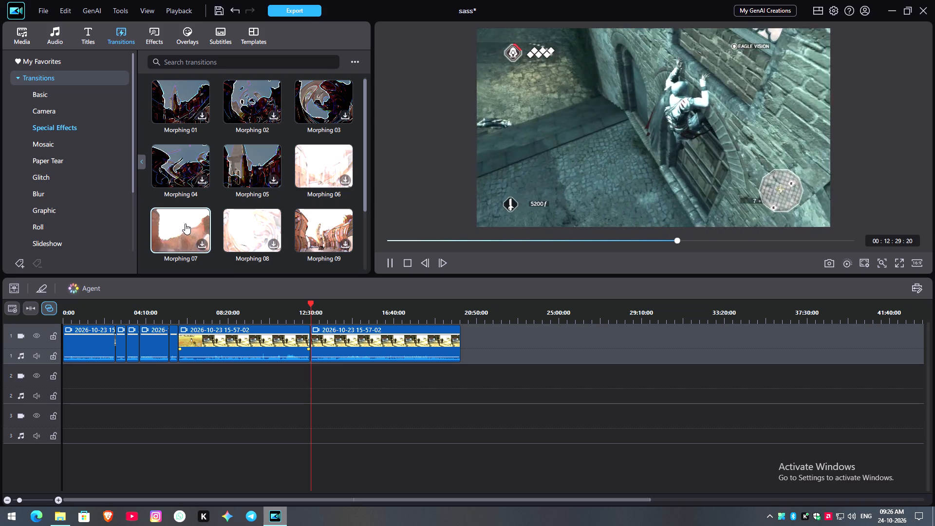
left_click_drag(185, 224, 308, 342)
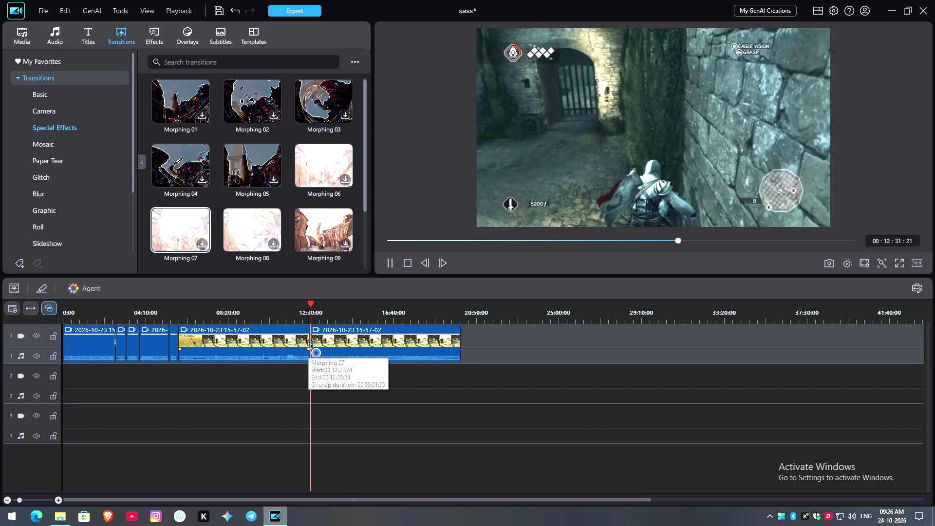
left_click_drag(308, 342, 307, 342)
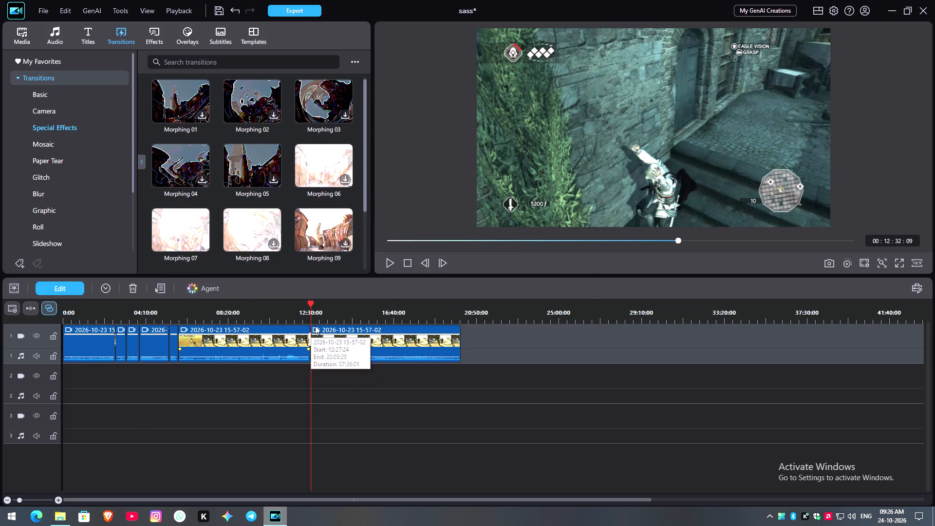
Reposition the Morphing 07 transition so it straddles the cut between the two clips at 00:12:27:24.
scroll(319, 319, "up", 7, "ctrl")
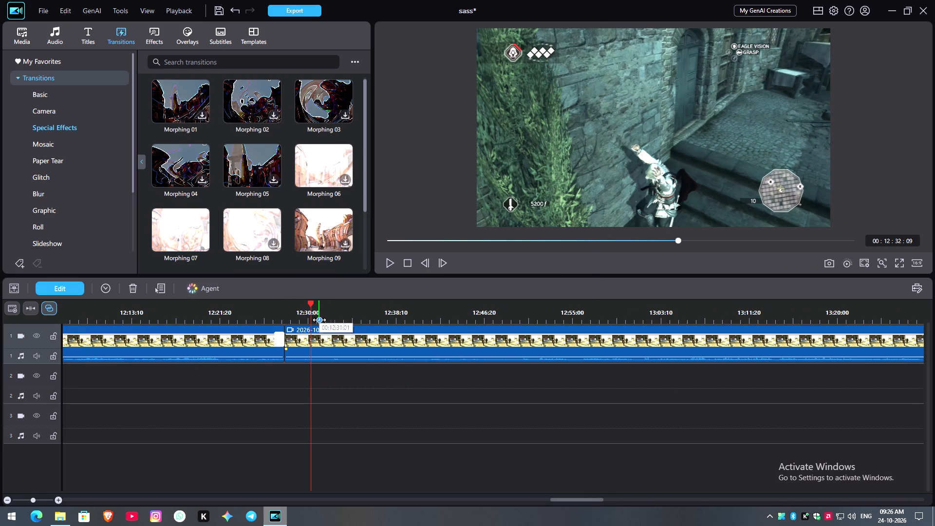
scroll(319, 319, "up", 2, "ctrl")
left_click_drag(310, 303, 245, 303)
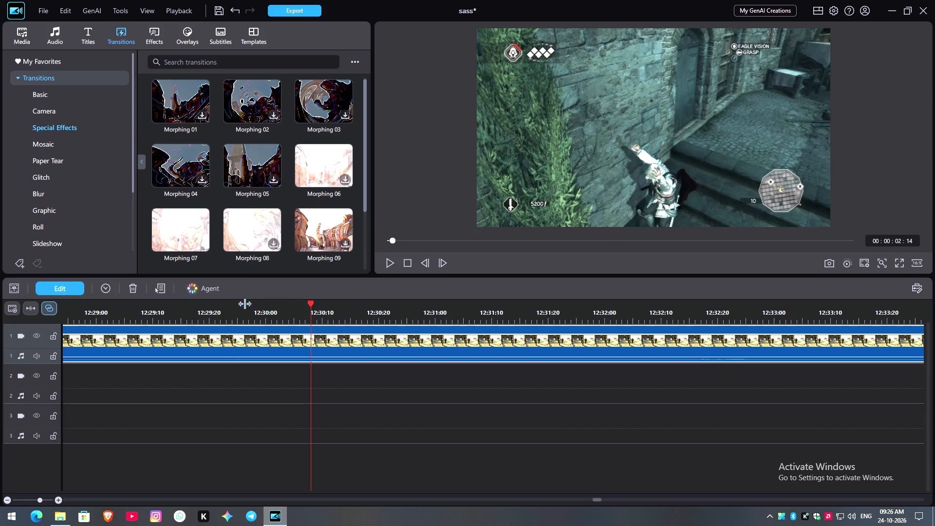
left_click_drag(245, 303, 226, 304)
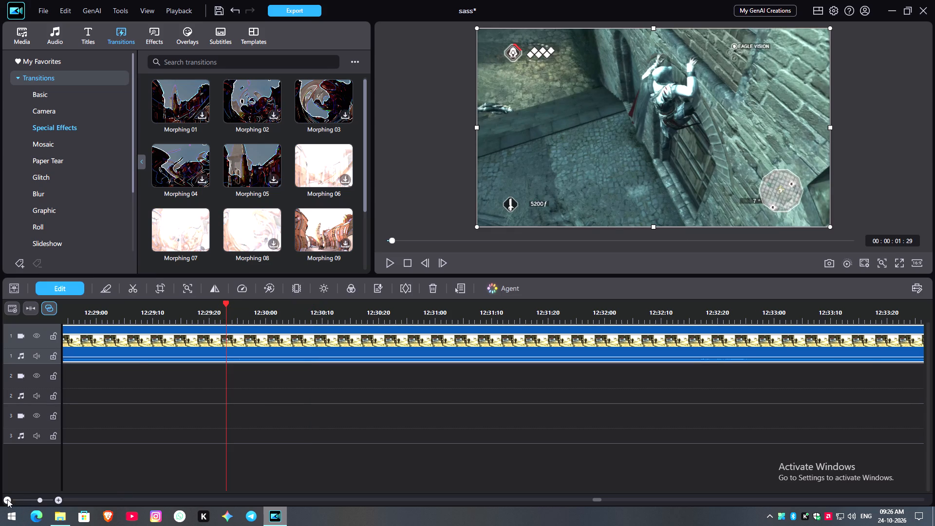
triple_click(7, 499)
left_click(7, 499)
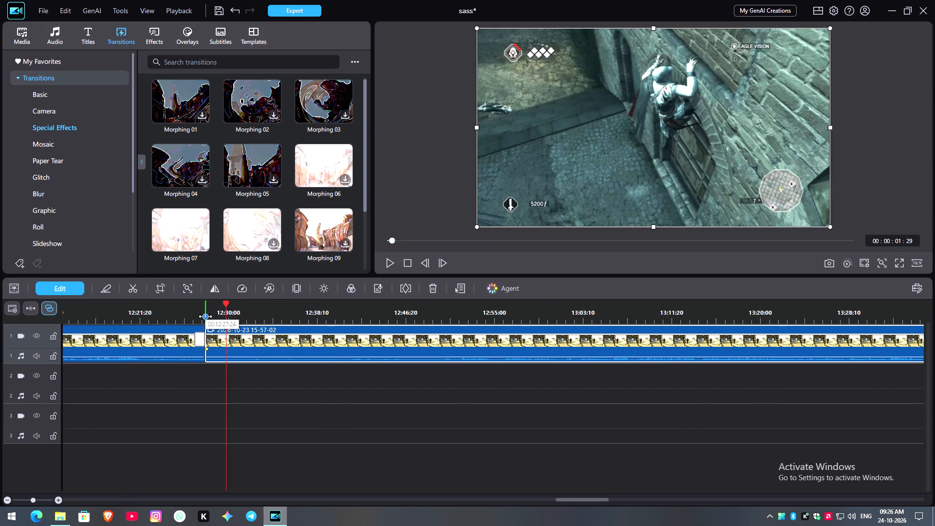
left_click(205, 316)
double_click(59, 503)
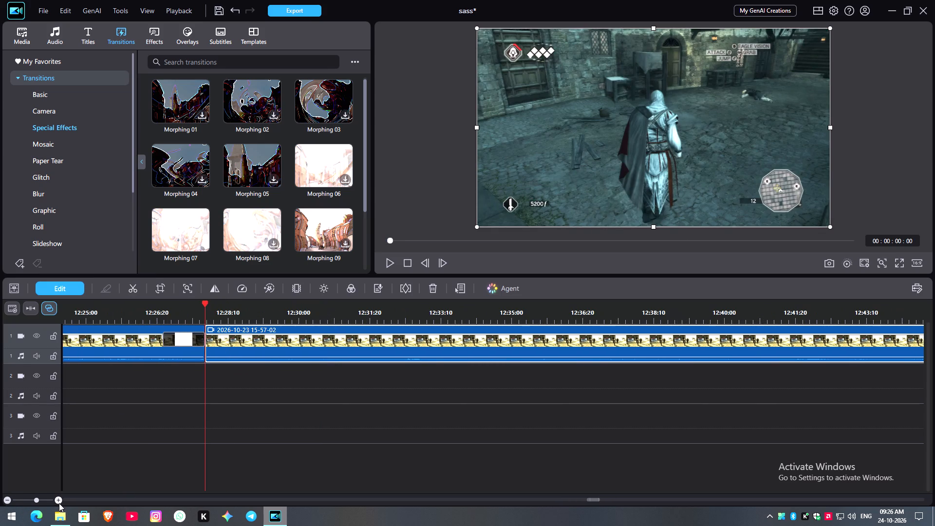
left_click_drag(182, 338, 202, 340)
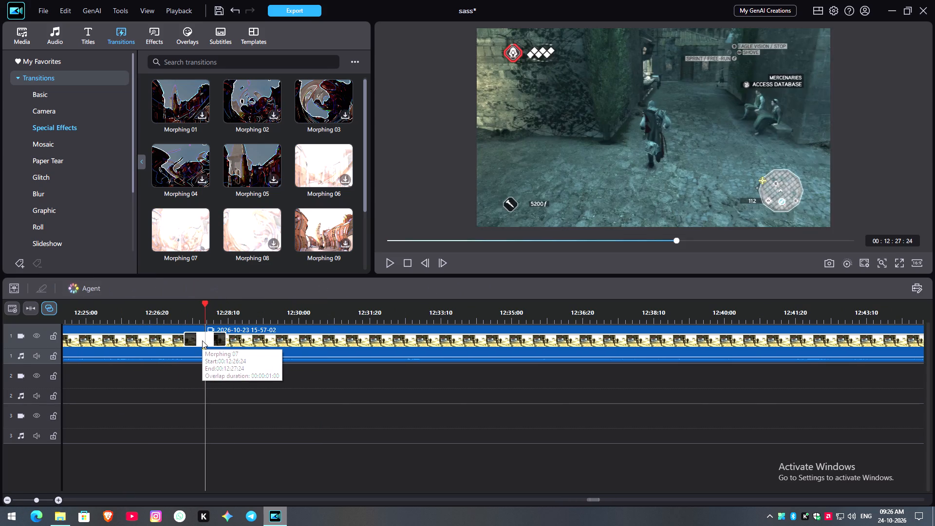
Play the footage across the Morphing 07 transition near 12:27 to check how the join looks.
left_click(162, 320)
key("space")
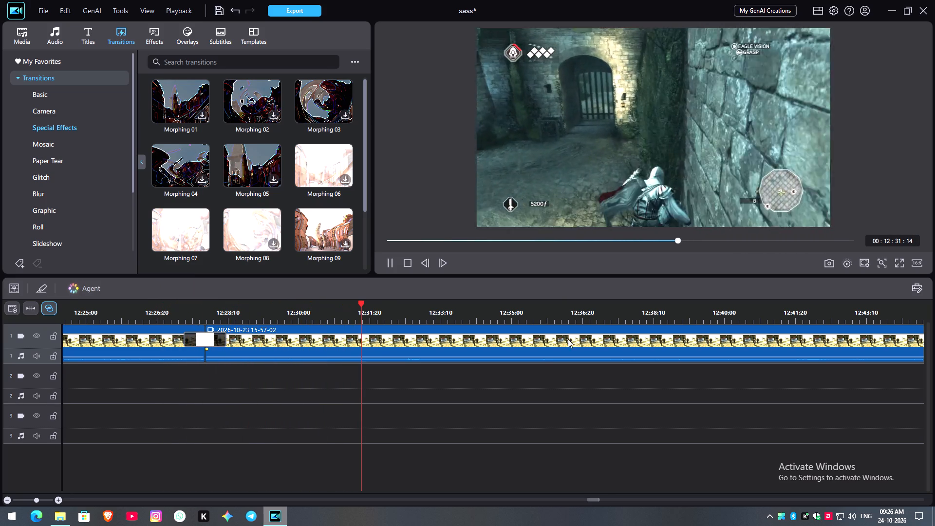
left_click(205, 340)
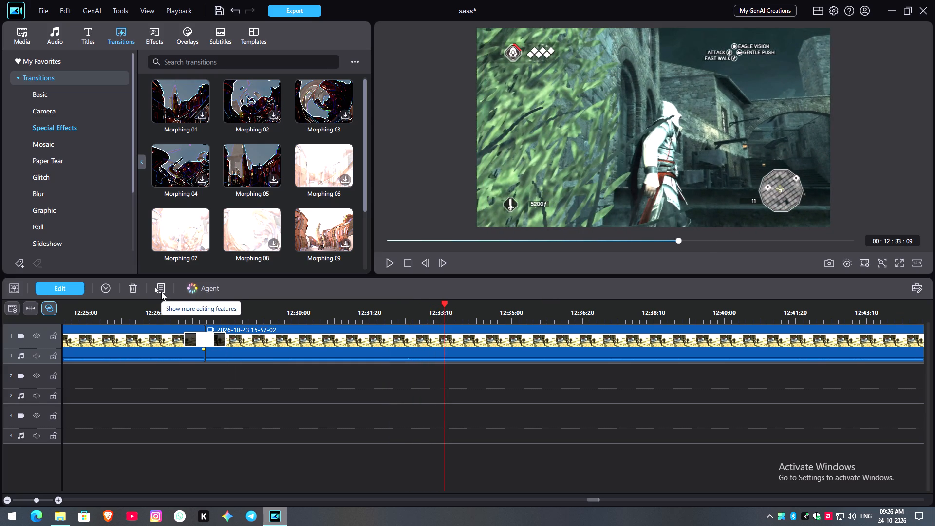
left_click(387, 259)
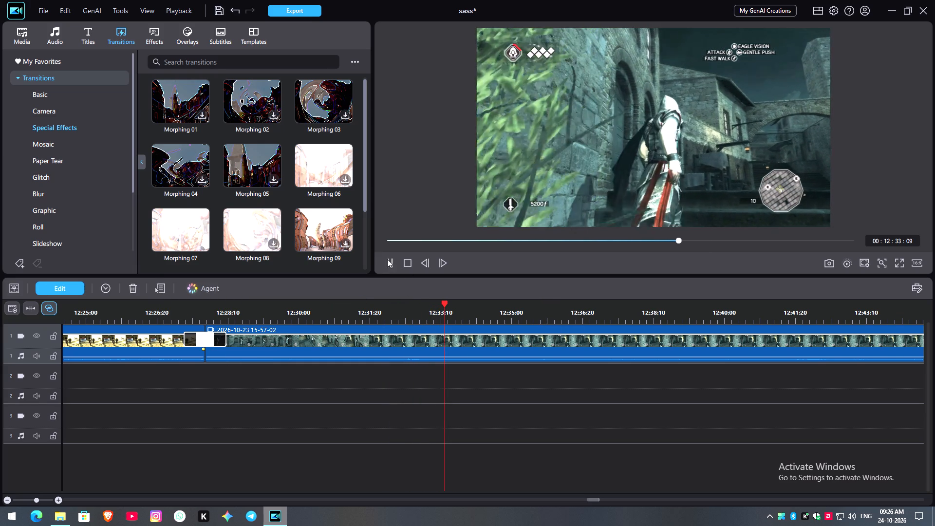
Skim and play the footage after the transition, between about 12:35 and 14:49, to find where the next unwanted section starts.
left_click(8, 497)
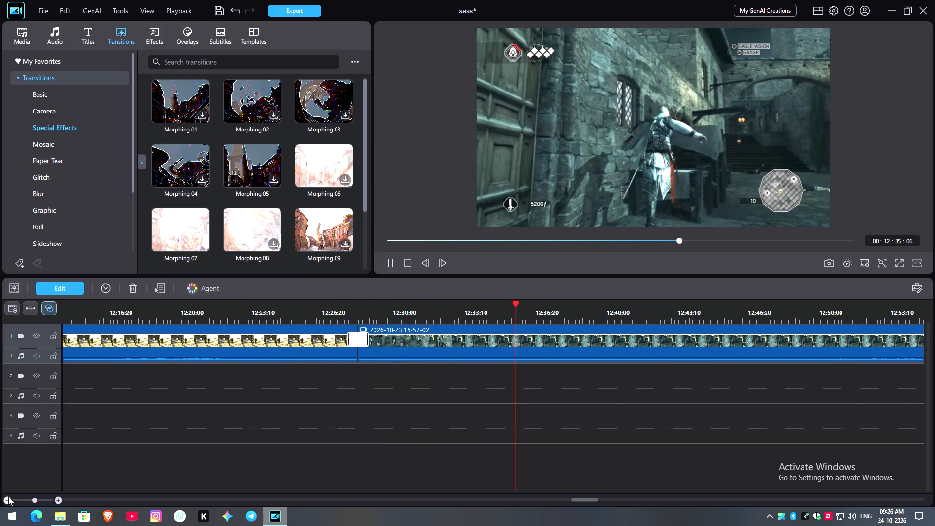
left_click(8, 497)
double_click(8, 497)
left_click(8, 497)
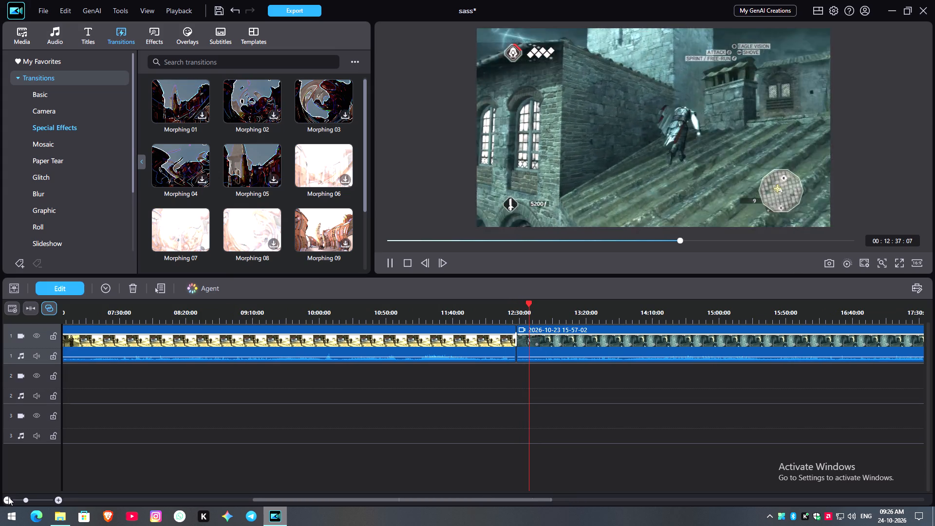
left_click_drag(408, 500, 424, 499)
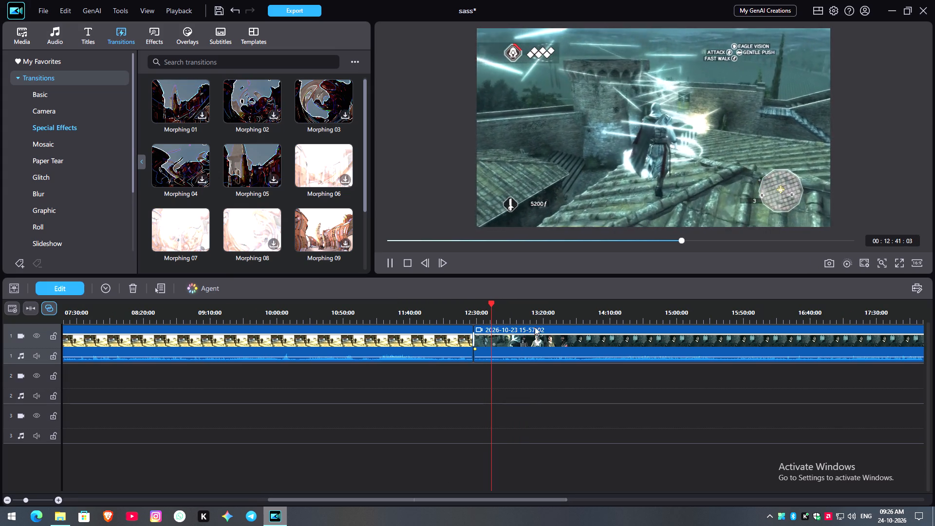
left_click(532, 321)
left_click_drag(490, 500, 503, 496)
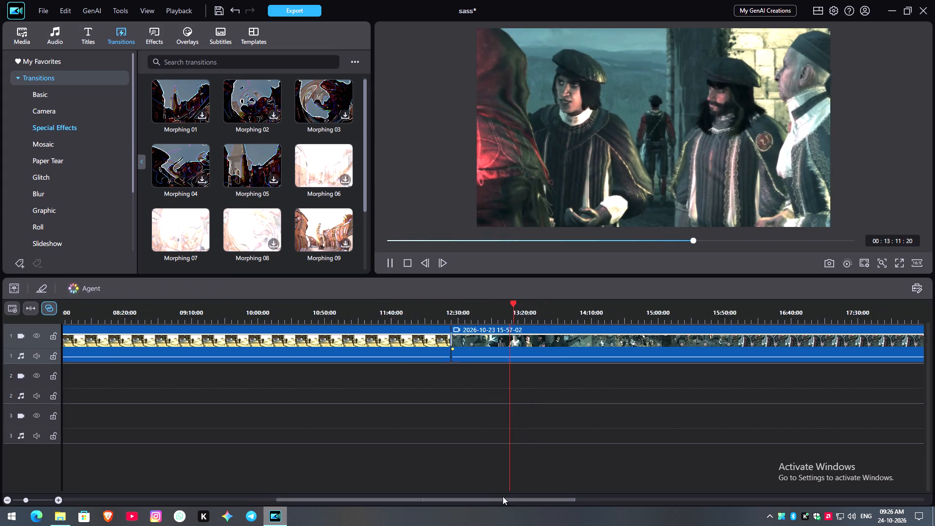
left_click_drag(503, 496, 514, 496)
left_click(594, 318)
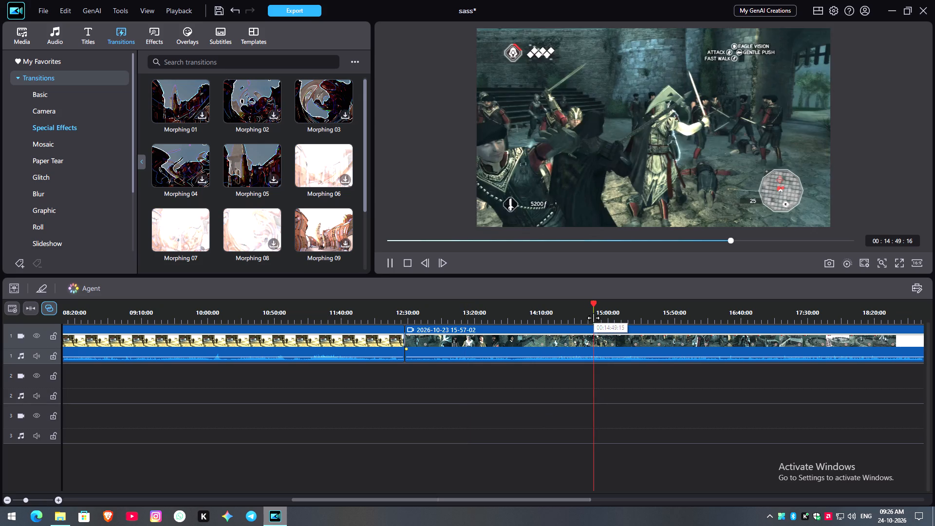
left_click(542, 316)
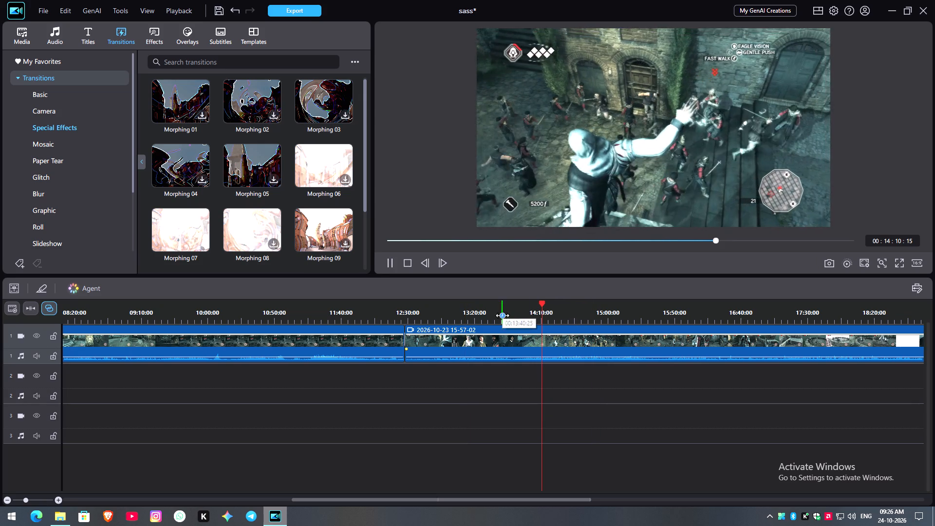
left_click(502, 315)
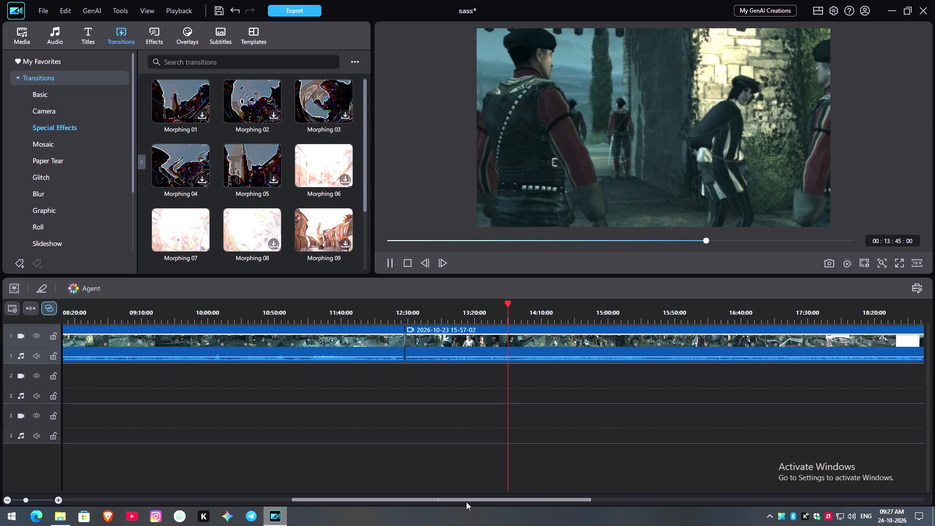
left_click_drag(466, 502, 488, 499)
key("space")
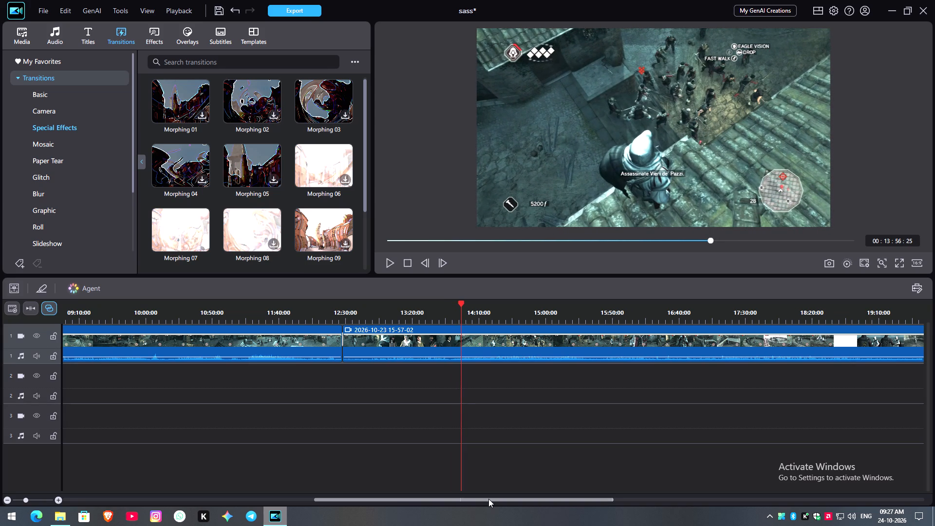
left_click(448, 321)
key("space")
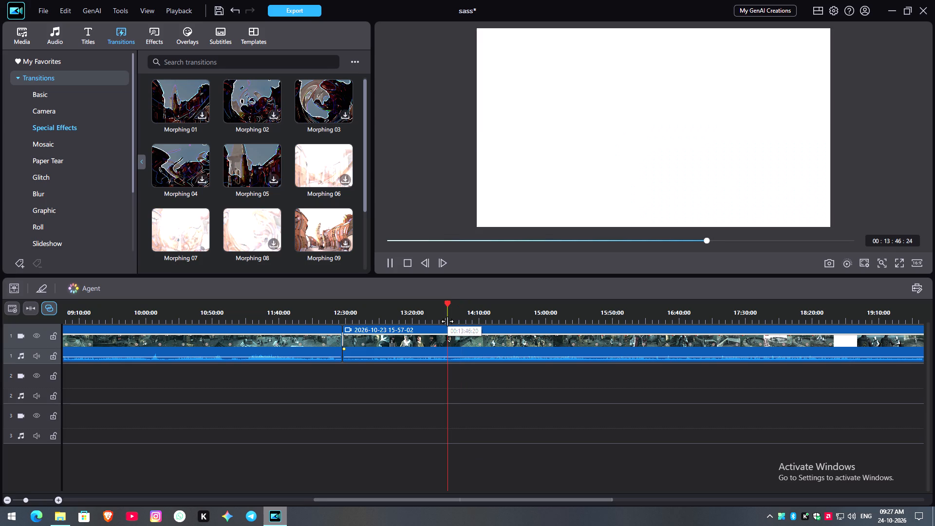
key("space")
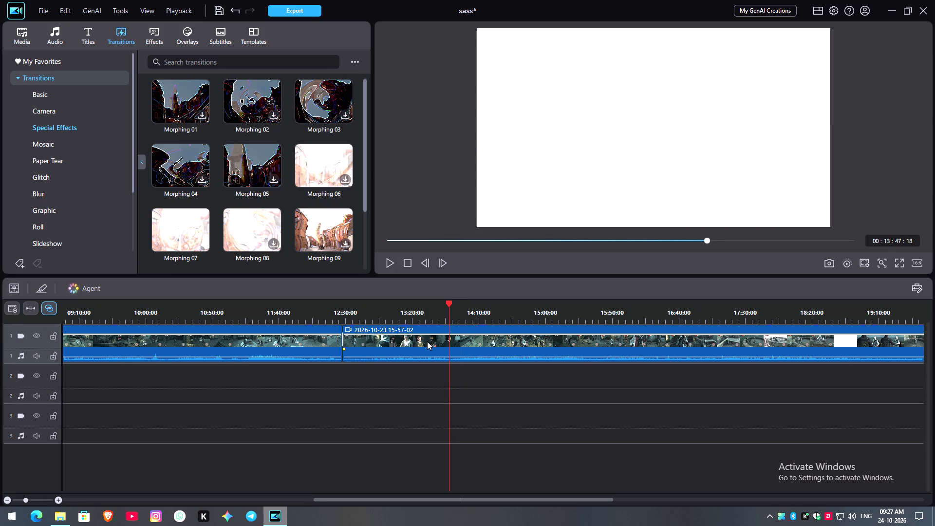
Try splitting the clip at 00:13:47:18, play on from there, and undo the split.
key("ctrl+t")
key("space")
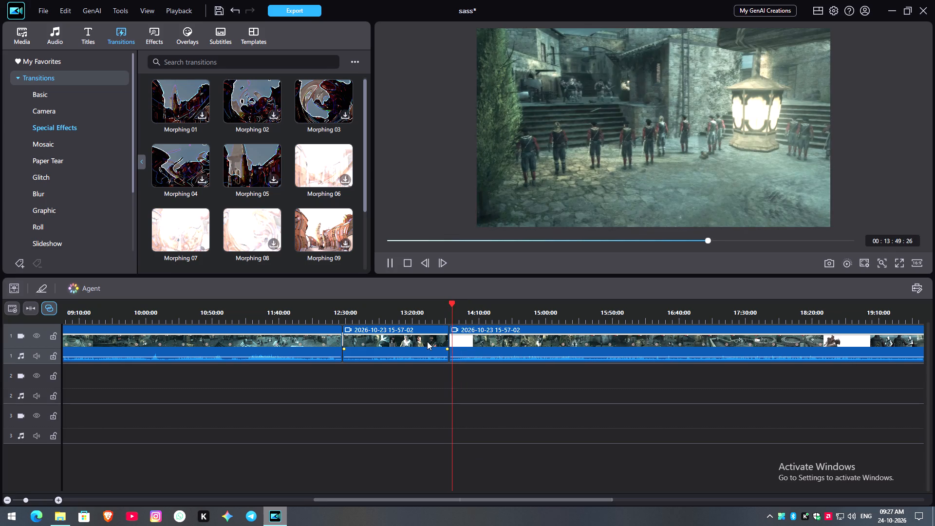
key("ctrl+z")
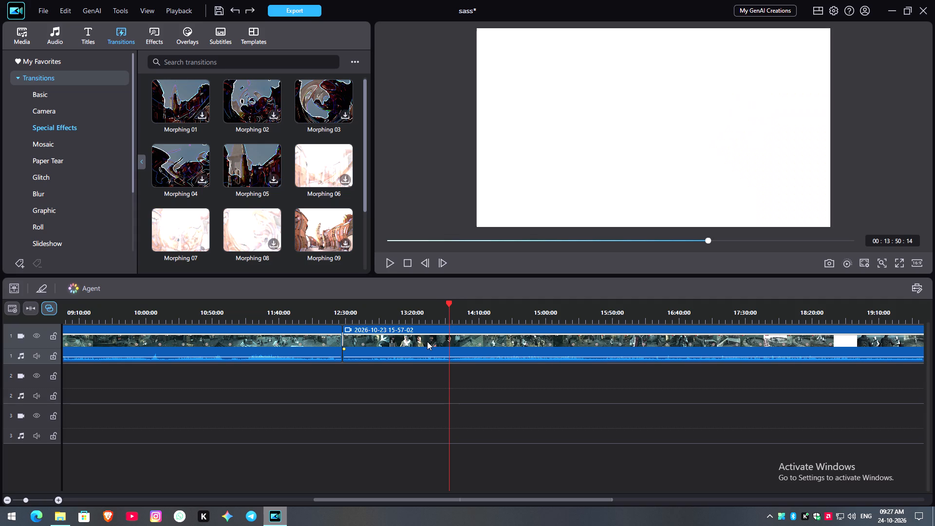
Play on through the cutscene and split the clip at 00:13:53:05, where the gameplay resumes.
key("space")
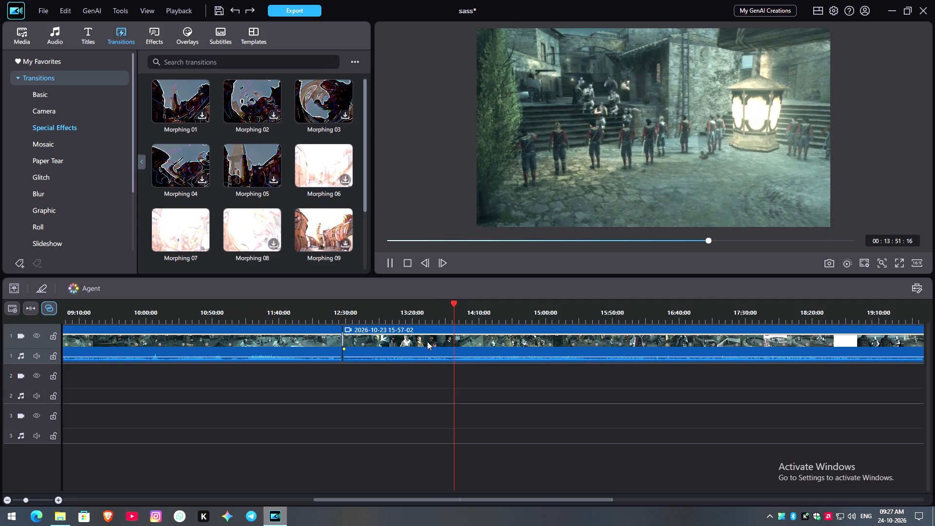
key("space")
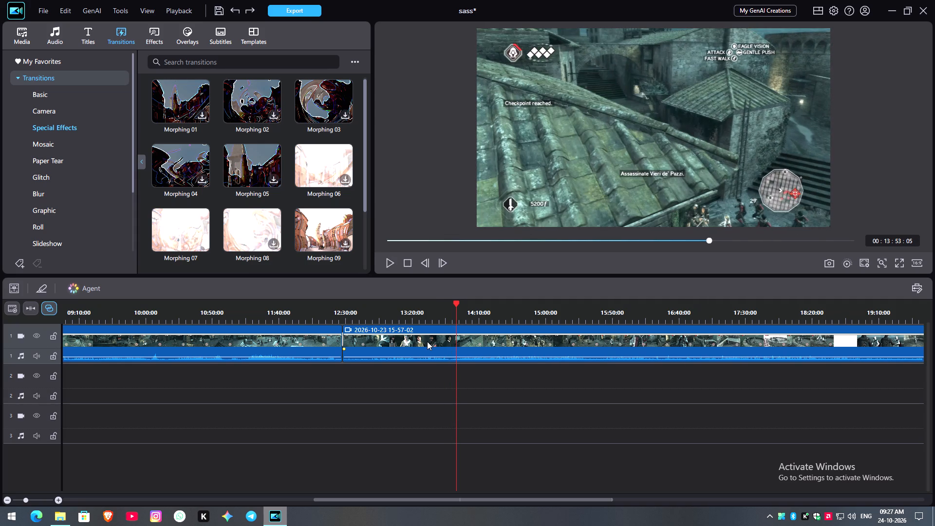
key("ctrl+t")
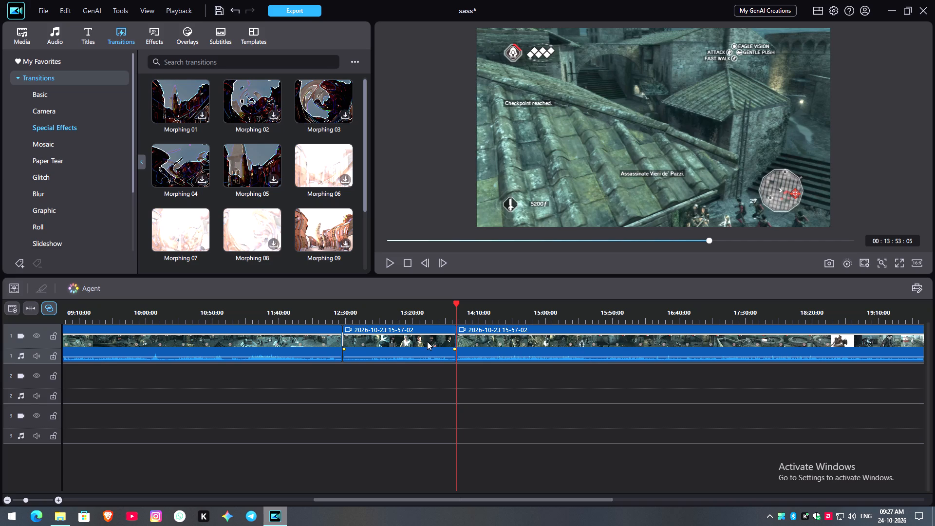
Play and skim the rooftop footage after the split, from about 13:54 to 14:21, to find where the unwanted section ends.
key("space")
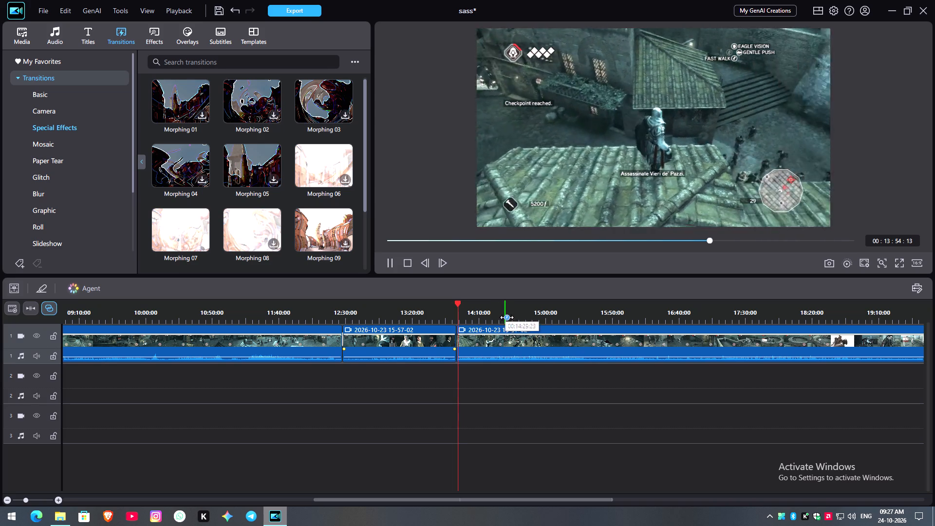
left_click(476, 321)
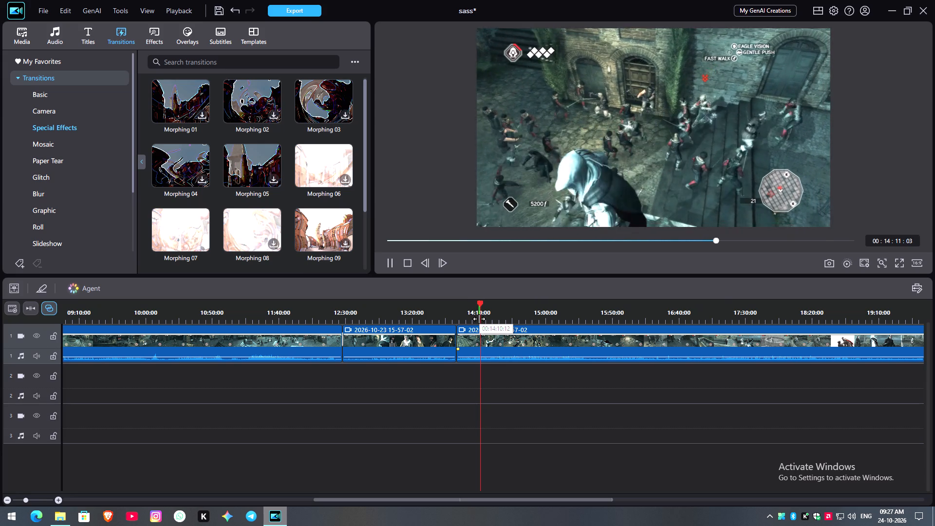
left_click(443, 264)
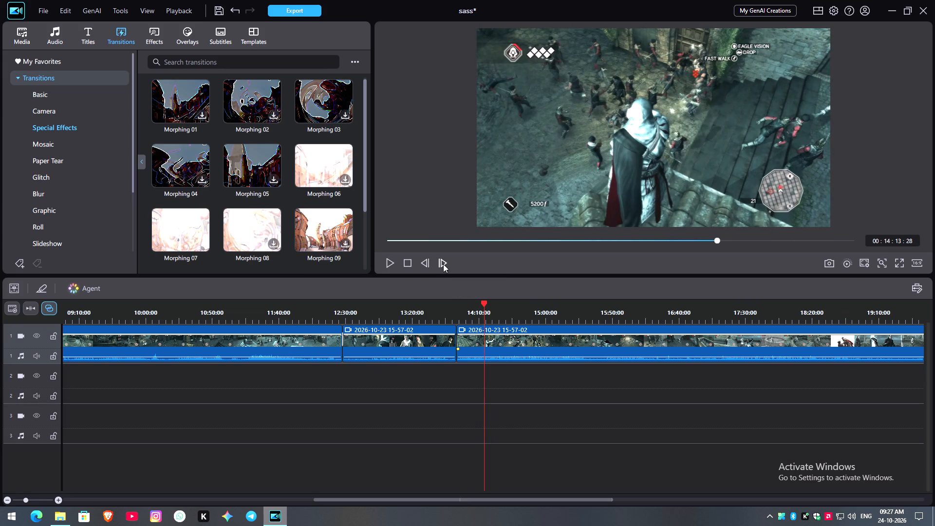
key("space")
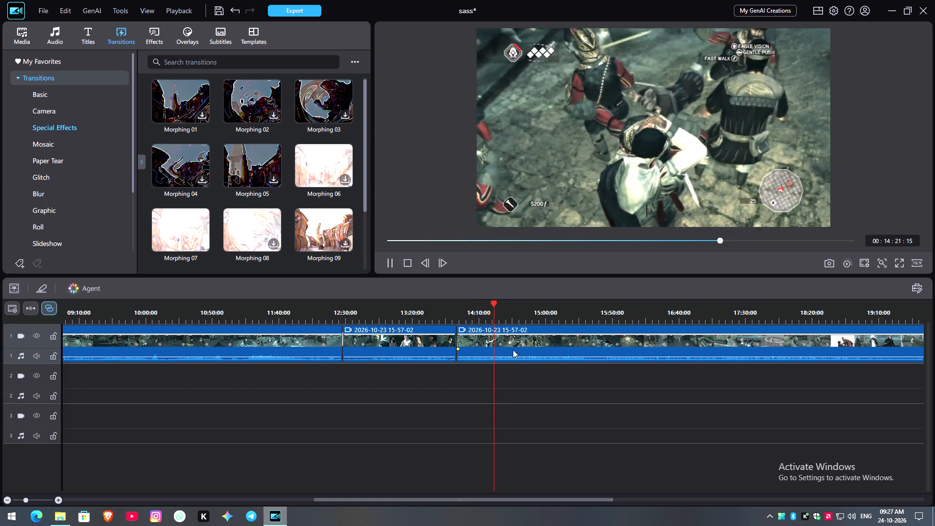
left_click(481, 318)
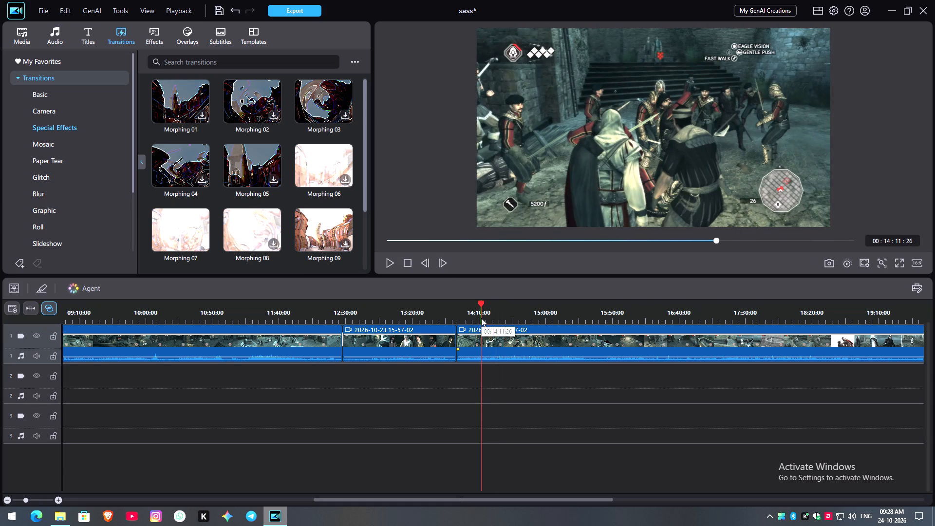
key("space")
key("space")
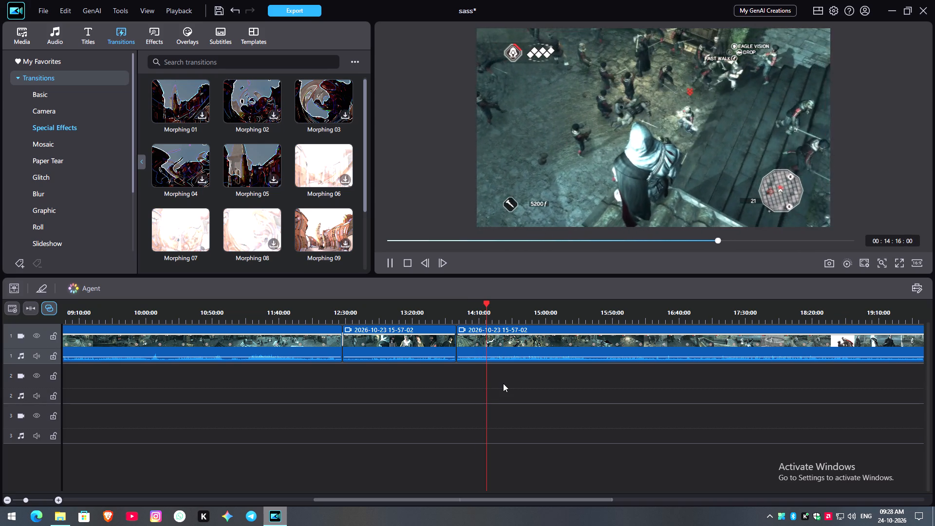
Split the clip at 00:14:17:15, just before the jump off the roof, and delete the section between the two cuts, closing the gap.
key("space")
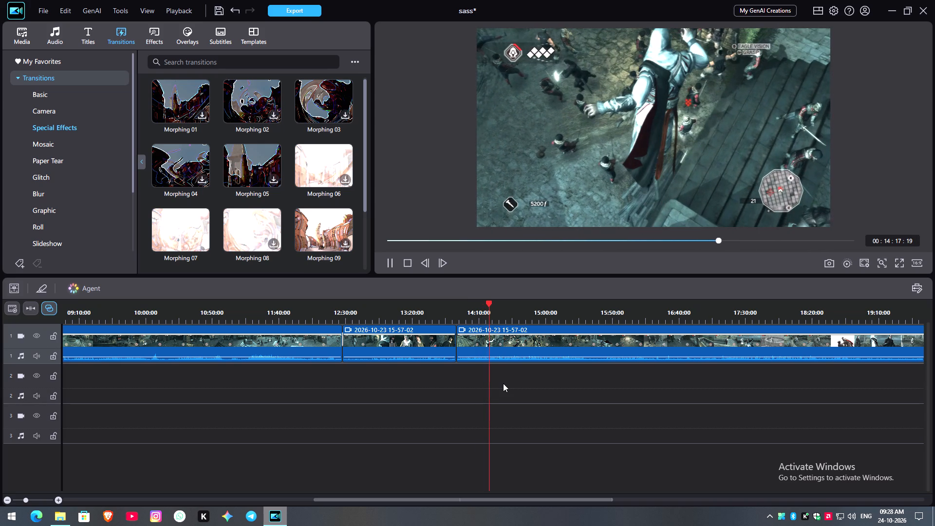
left_click(424, 266)
left_click(424, 266)
triple_click(424, 266)
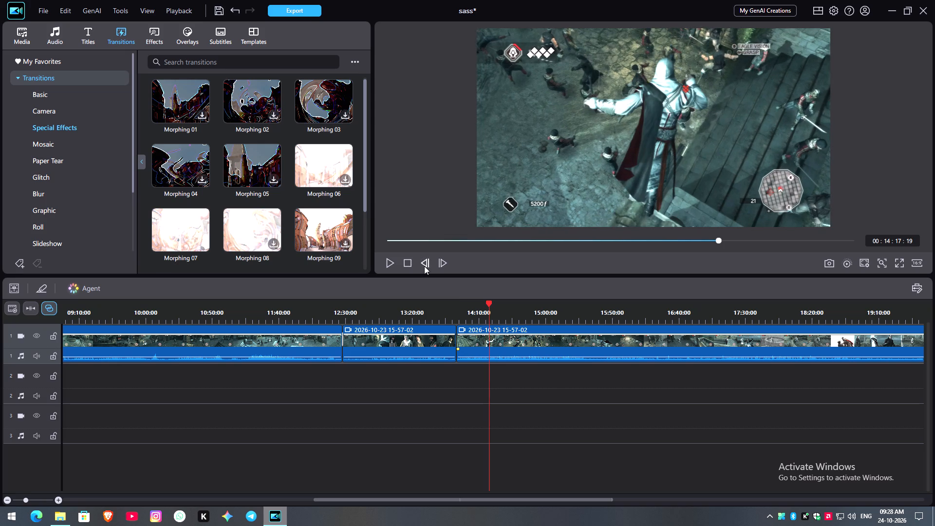
double_click(424, 266)
left_click(424, 266)
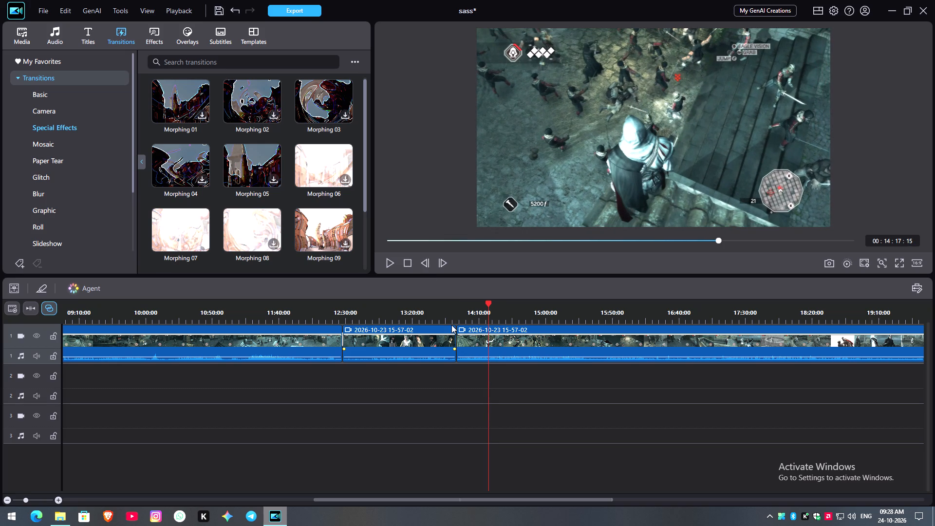
key("ctrl+t")
left_click(471, 343, "ctrl")
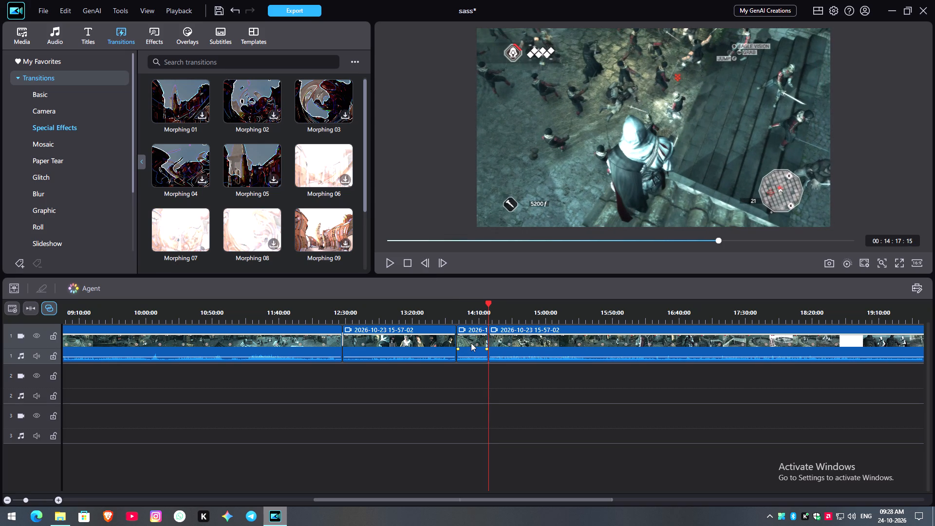
key("Delete")
Play the footage from 00:13:44:25 towards the new join near 13:53 to check the cut.
left_click(445, 319)
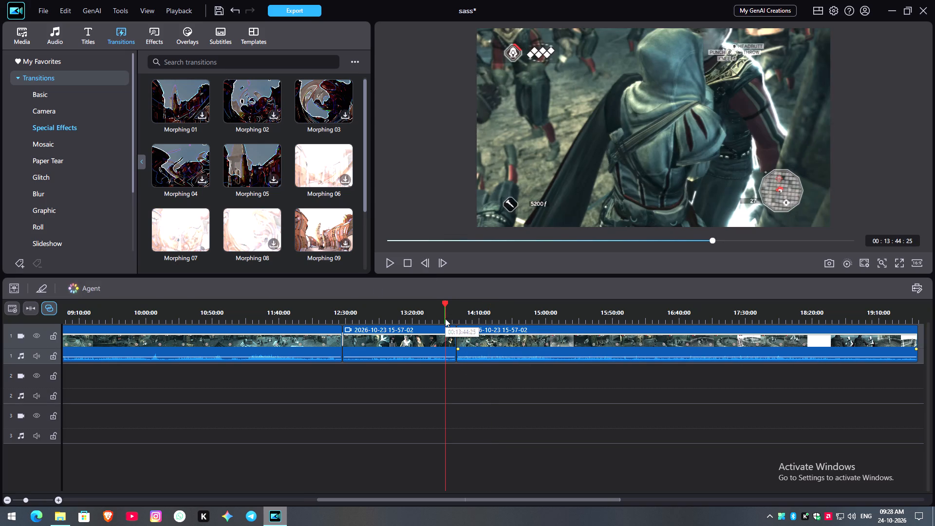
key("space")
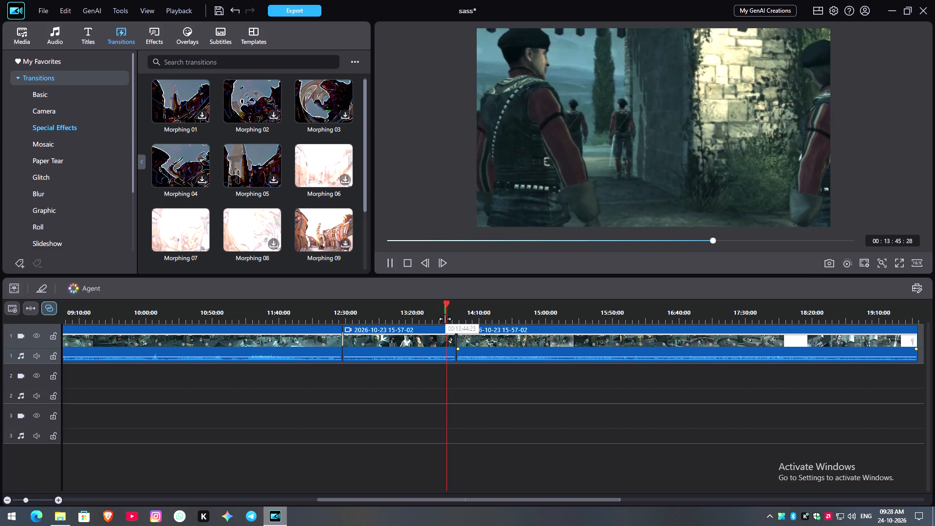
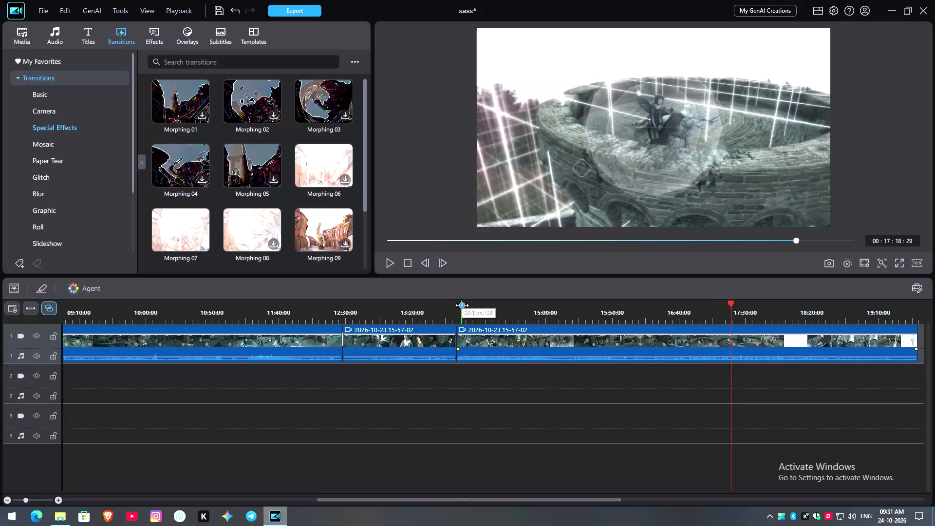
Step back frame by frame and split the clip at 00:17:17:16, just before the weapon wheel opens.
key("Left")
left_click(423, 266)
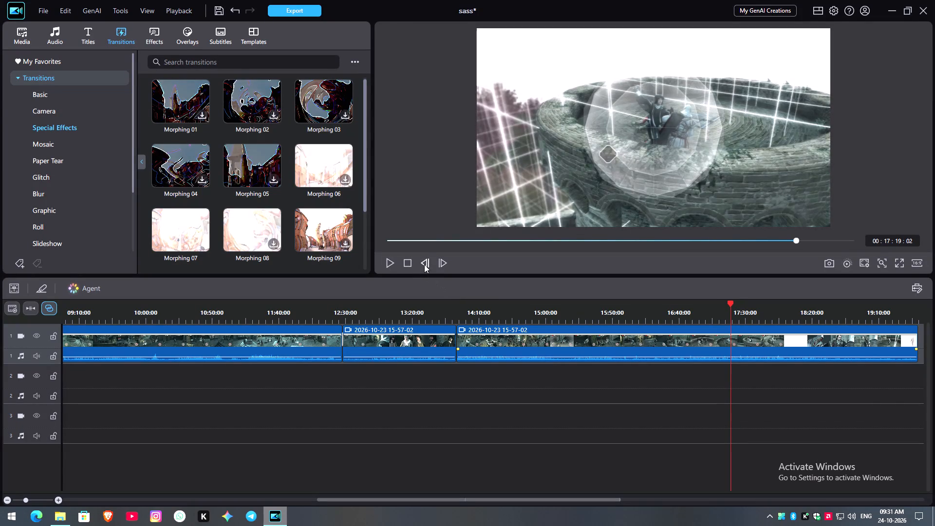
left_click(425, 262)
left_click(425, 262)
triple_click(425, 262)
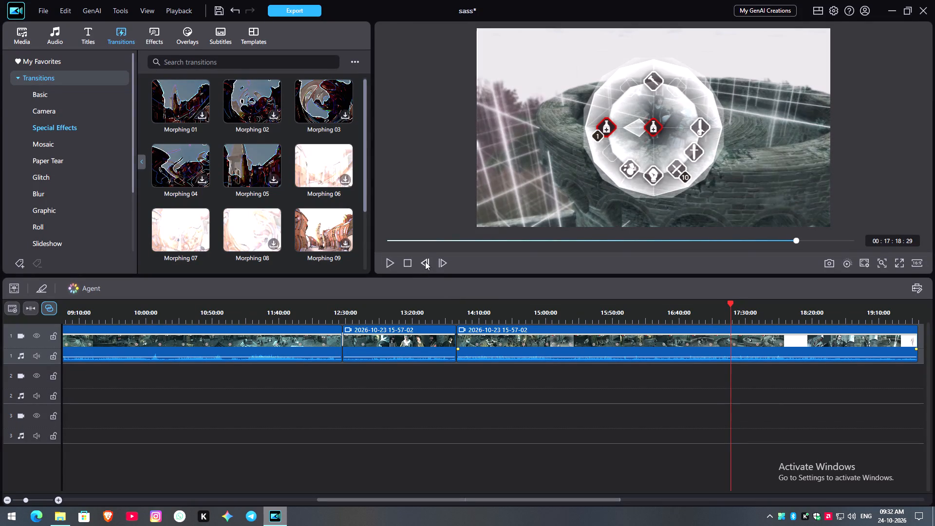
triple_click(425, 262)
triple_click(425, 262)
triple_click(425, 262)
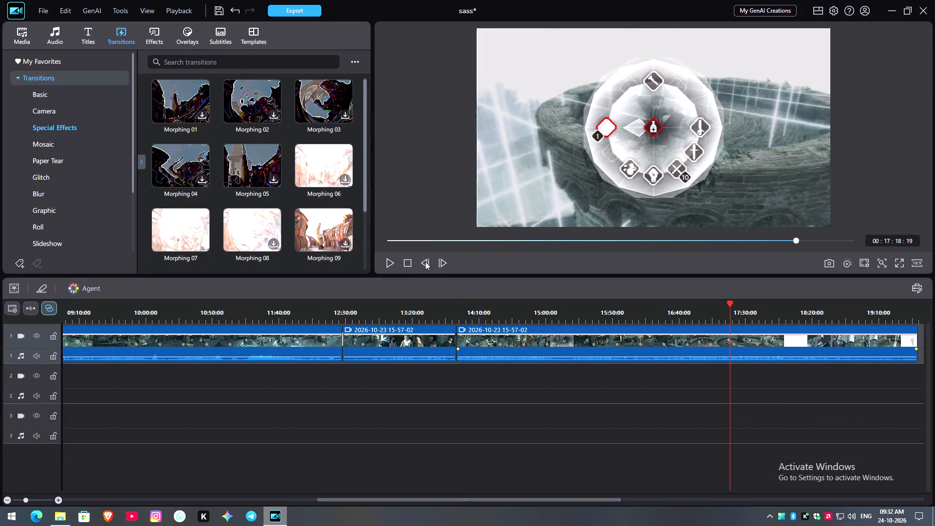
triple_click(425, 262)
triple_click(425, 262)
triple_click(425, 262)
triple_click(425, 262)
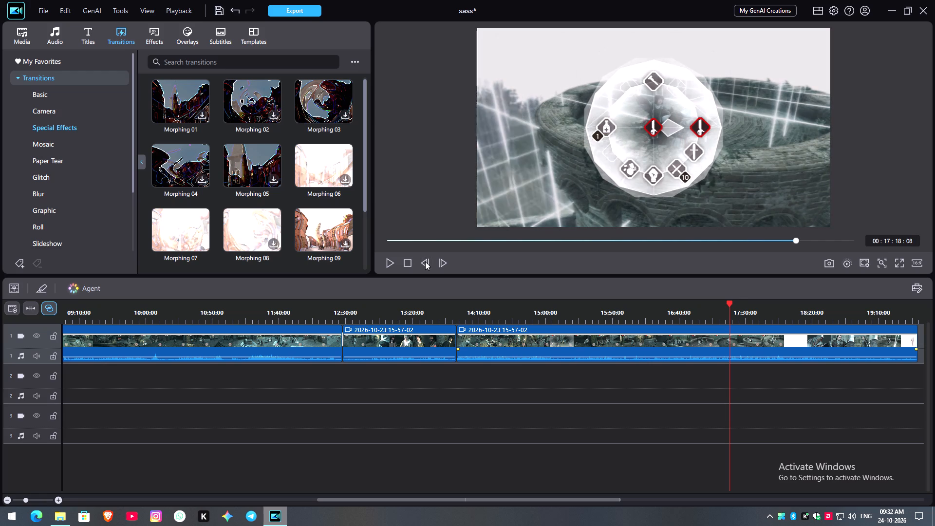
triple_click(425, 262)
triple_click(425, 262)
triple_click(425, 262)
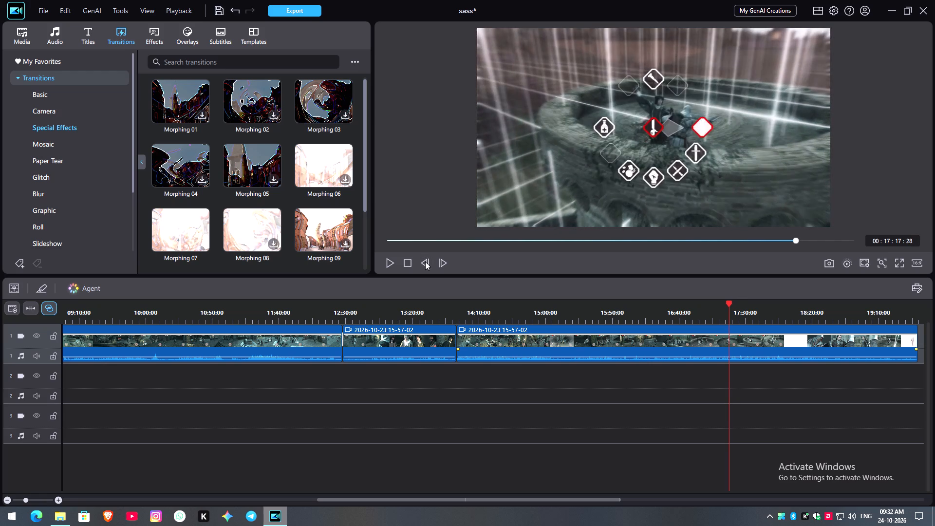
triple_click(425, 262)
double_click(425, 262)
triple_click(425, 262)
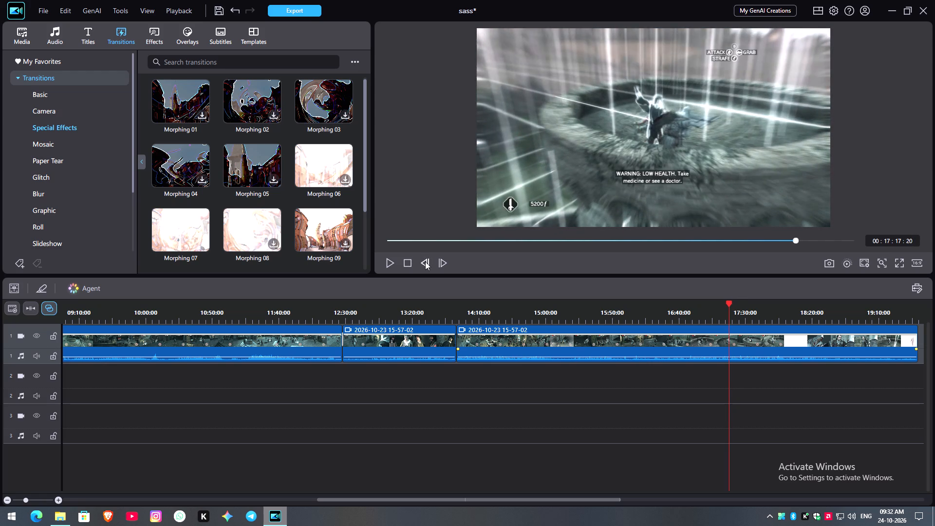
triple_click(425, 262)
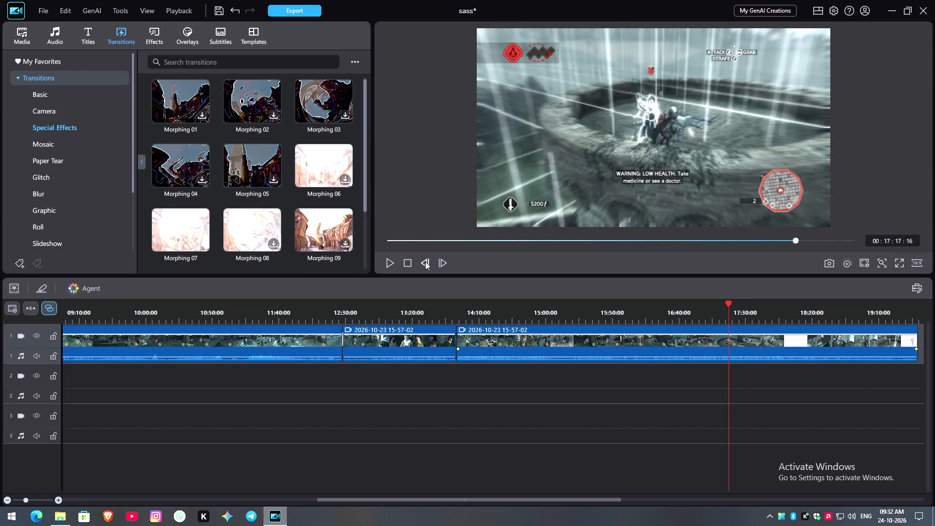
key("ctrl+t")
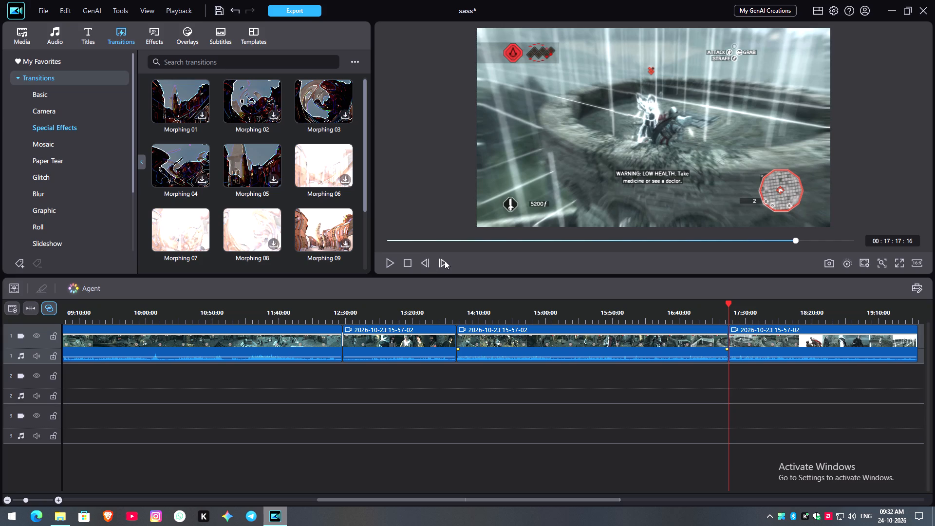
Step forward frame by frame and split the clip at 00:17:19:07, just after the weapon wheel closes.
triple_click(447, 261)
triple_click(447, 261)
triple_click(447, 261)
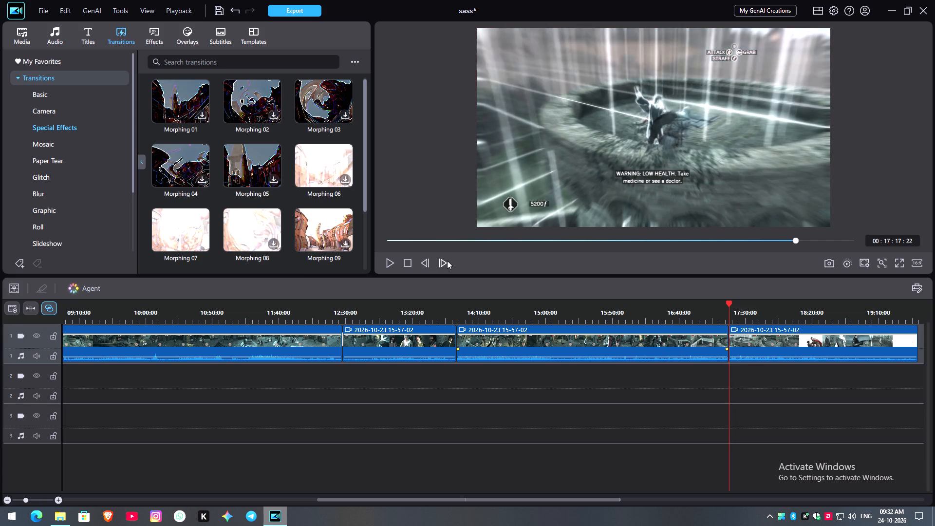
triple_click(447, 261)
triple_click(447, 261)
triple_click(447, 261)
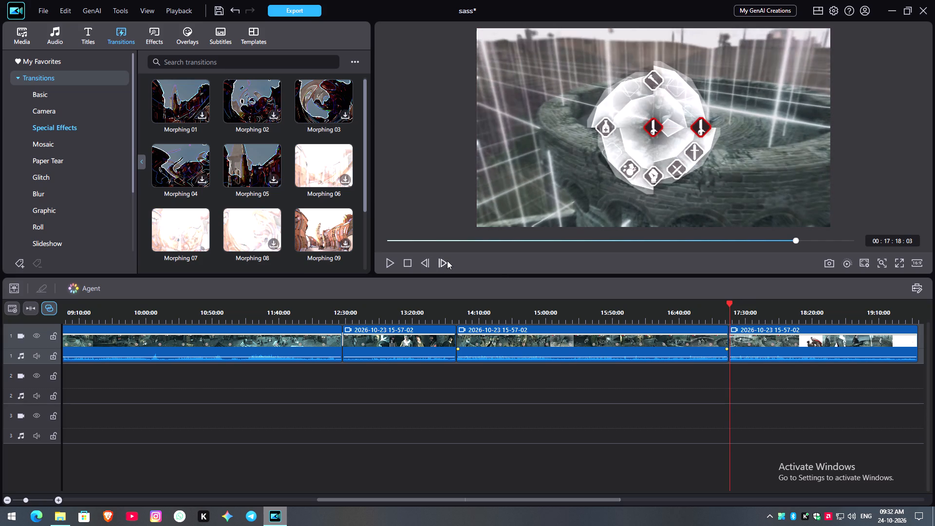
triple_click(447, 261)
triple_click(447, 261)
triple_click(447, 261)
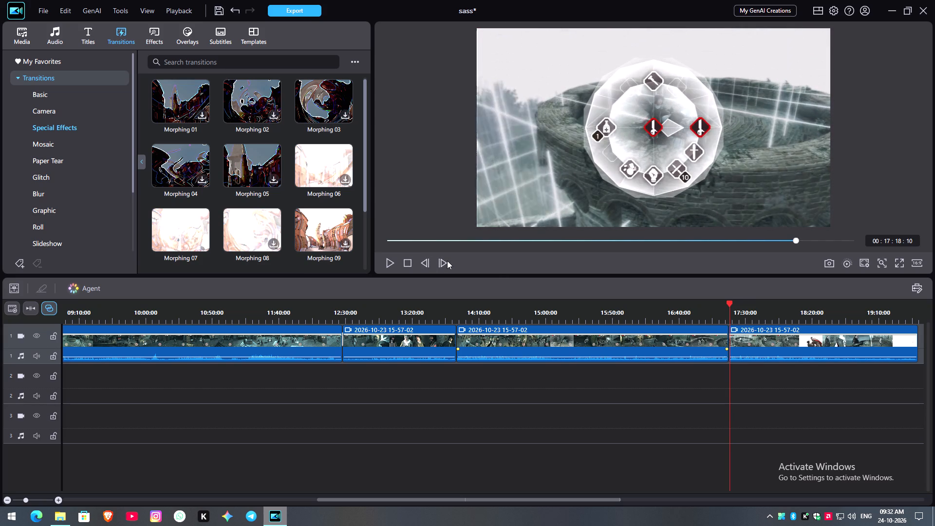
triple_click(447, 261)
triple_click(447, 261)
triple_click(447, 261)
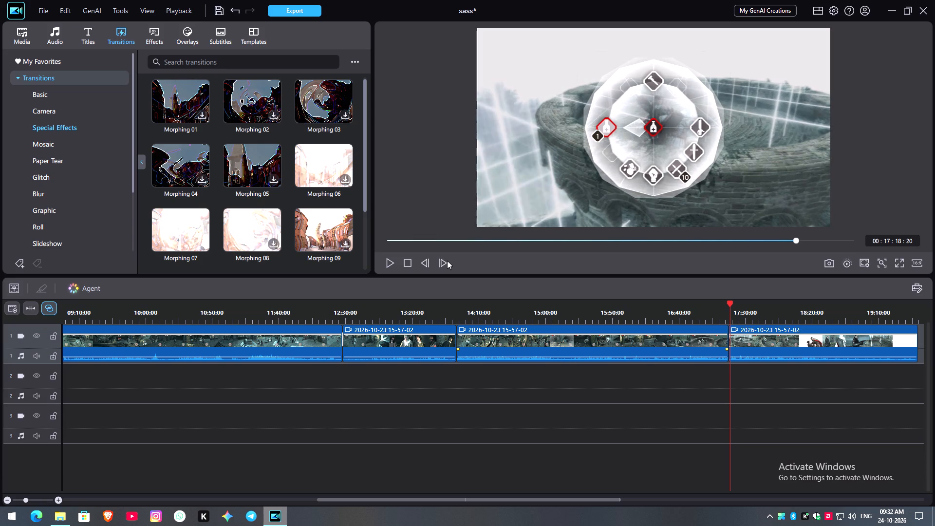
triple_click(447, 261)
triple_click(447, 261)
triple_click(447, 261)
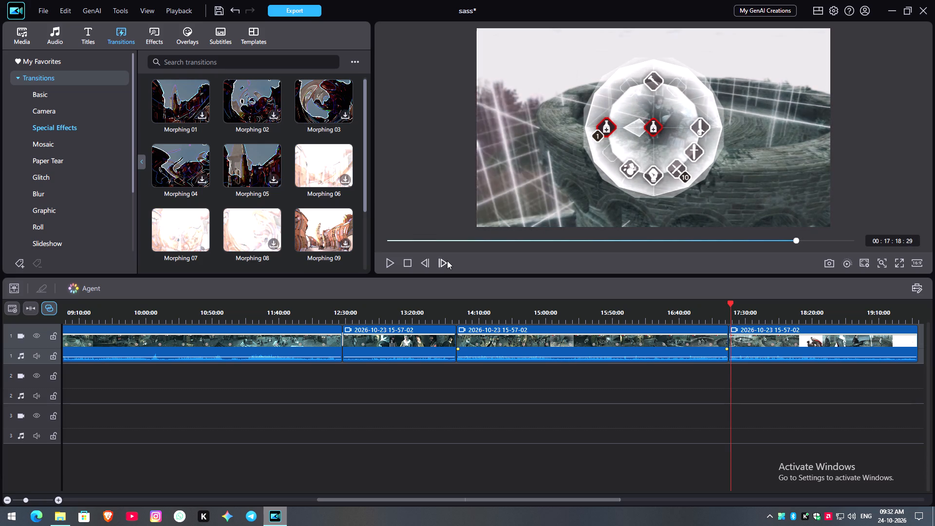
triple_click(447, 261)
triple_click(447, 261)
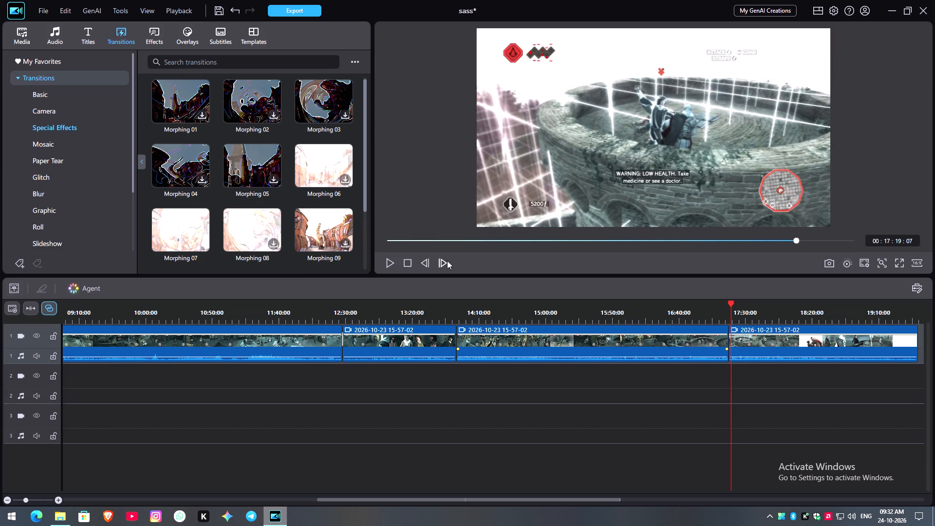
key("ctrl+t")
triple_click(56, 499)
double_click(56, 499)
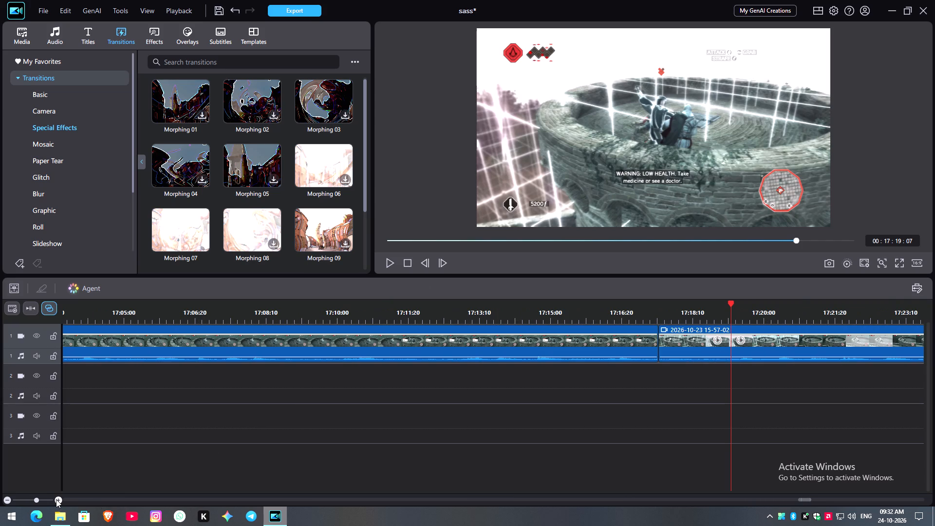
key("ctrl+t")
left_click(726, 346)
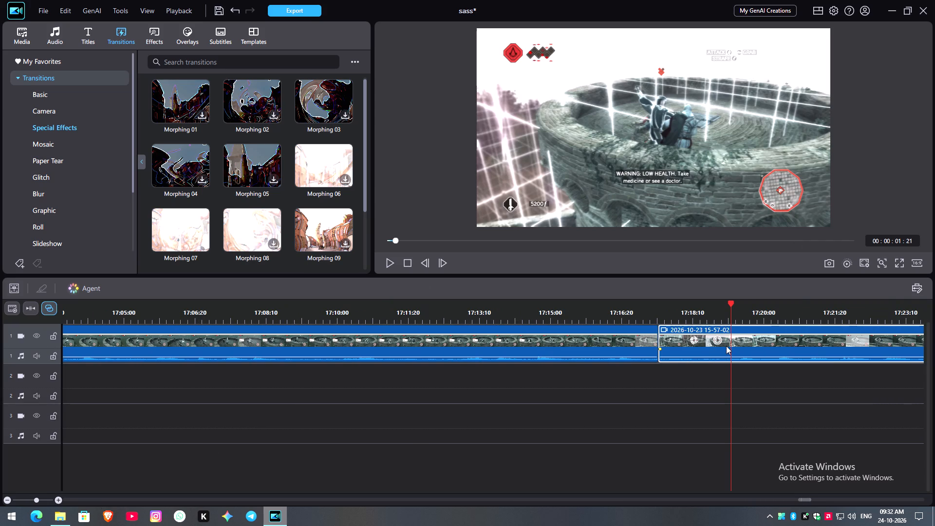
key("ctrl+t")
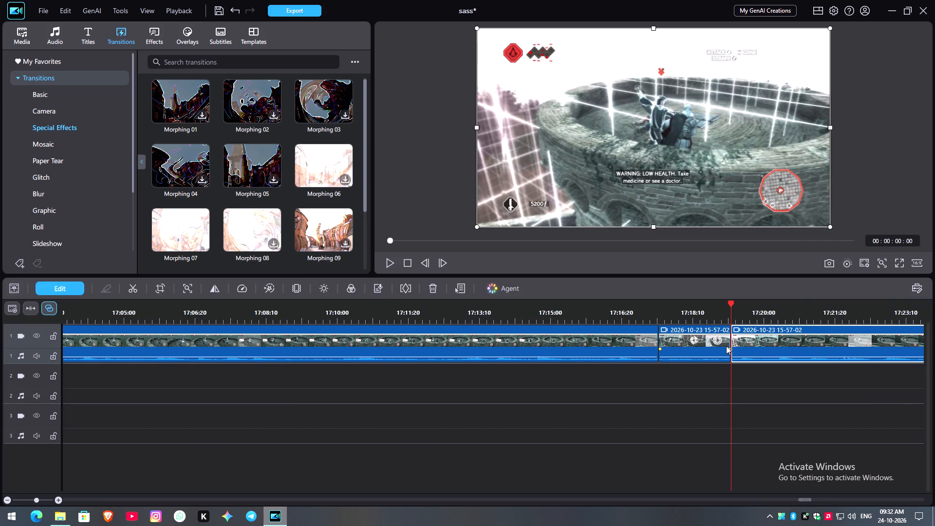
Delete the short weapon-wheel section between the two cuts, closing the gap.
left_click(714, 349)
key("Delete")
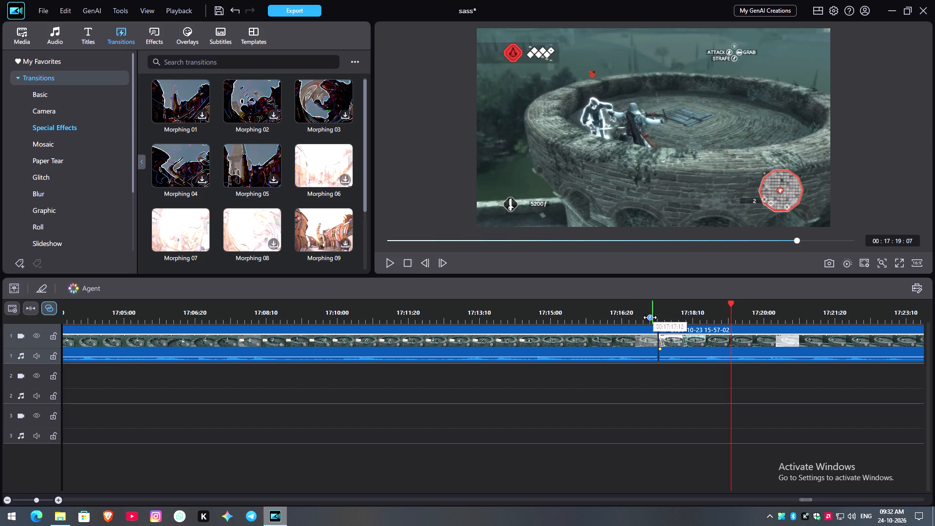
Play from just before the join at 00:17:17:16 on through the fight and into the cutscene, to about 18:25, to check the footage.
left_click(637, 318)
key("space")
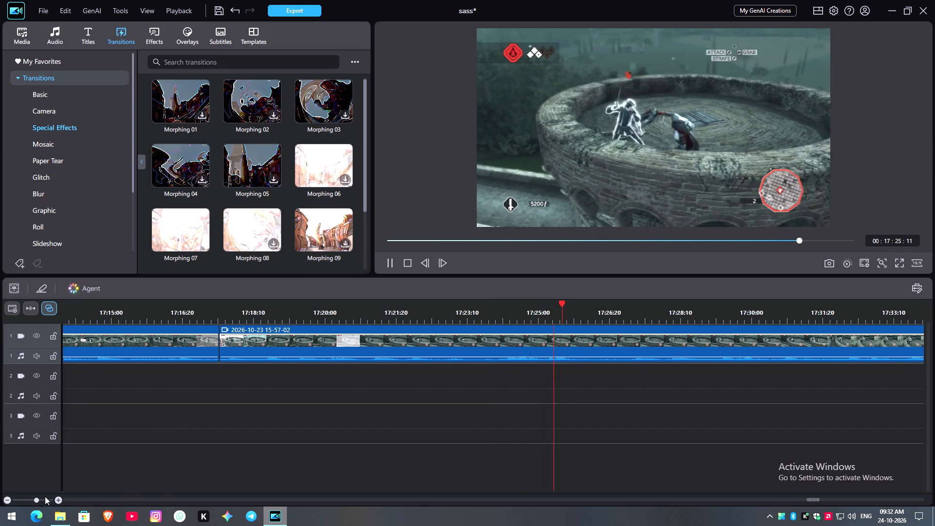
triple_click(9, 499)
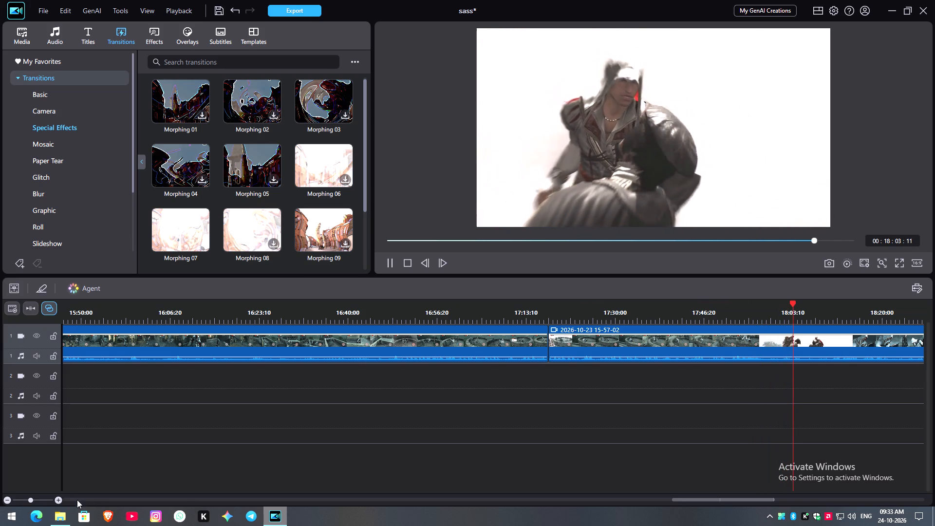
left_click(5, 498)
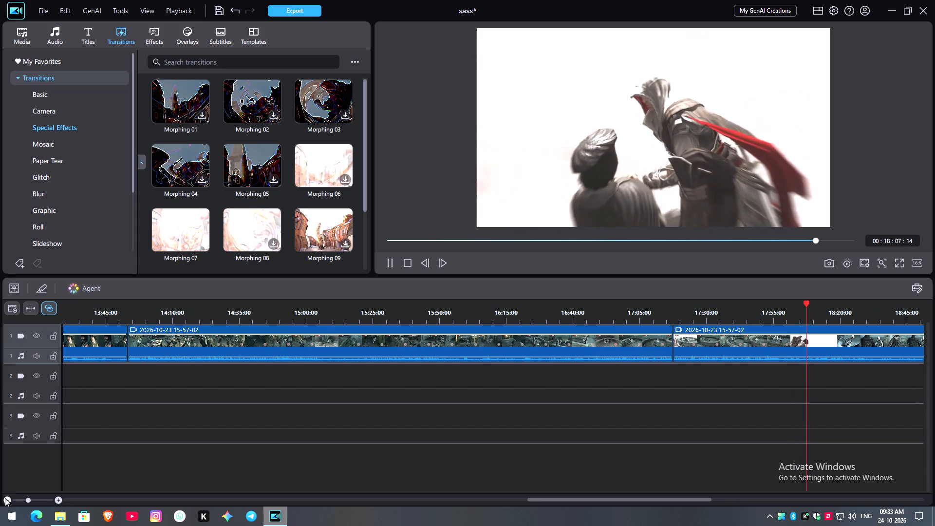
left_click_drag(540, 499, 583, 500)
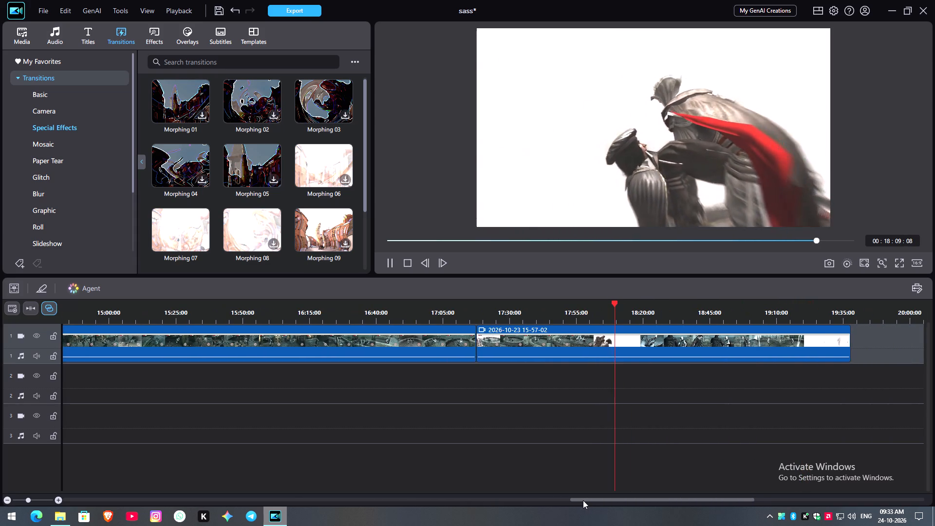
left_click_drag(583, 500, 594, 500)
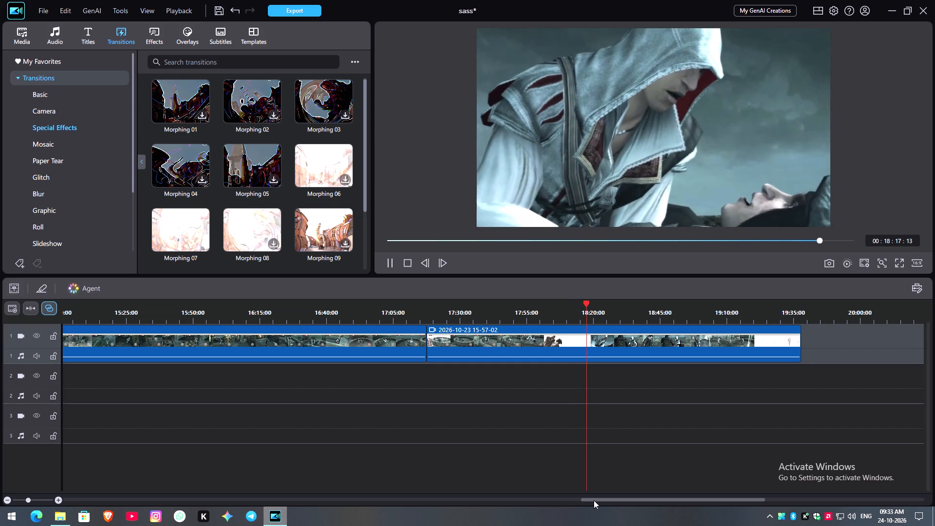
left_click_drag(594, 500, 591, 500)
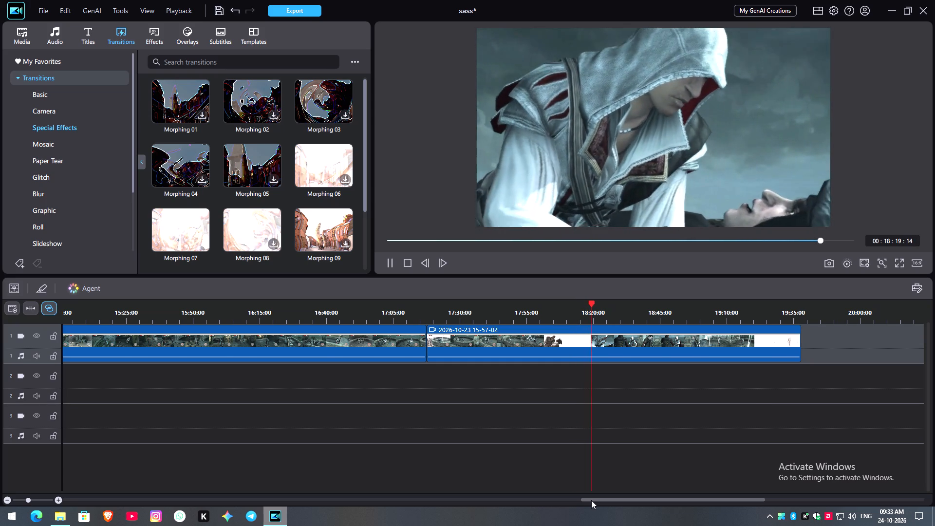
left_click_drag(591, 500, 489, 501)
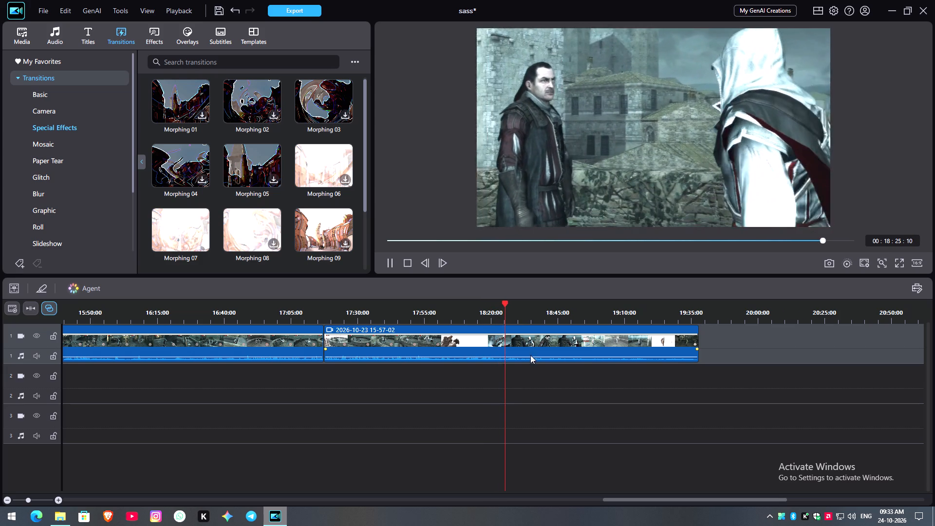
Skim the rest of the footage and split the clip at 00:18:56:06, while the "What Goes Around – Synched" card is on screen.
left_click(541, 318)
left_click(568, 318)
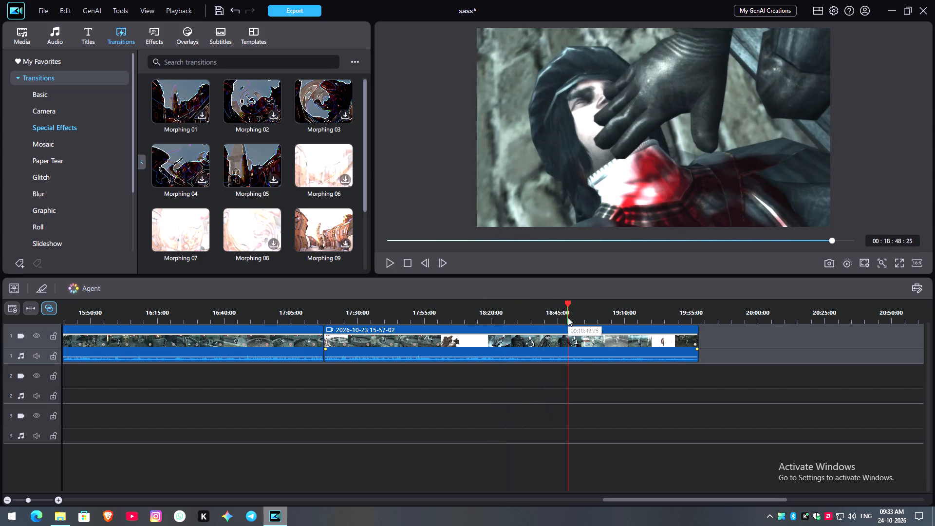
left_click(583, 318)
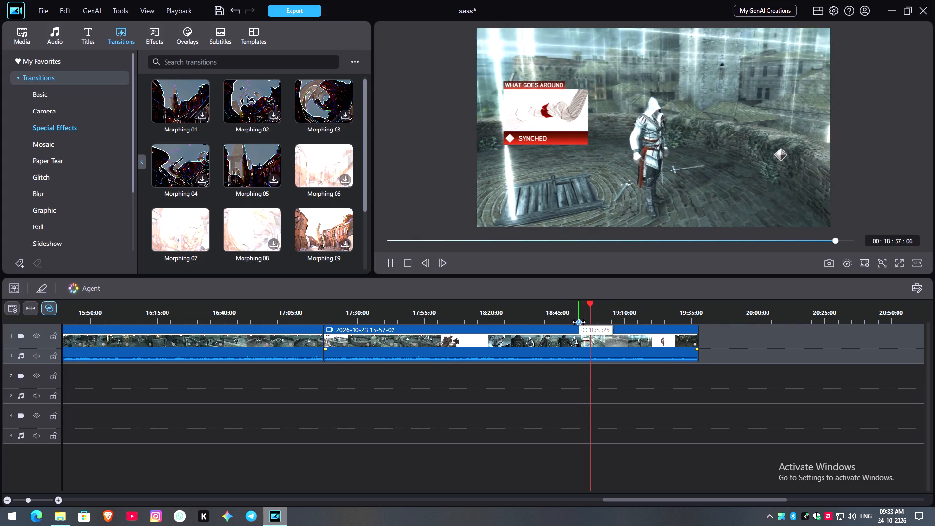
left_click(621, 320)
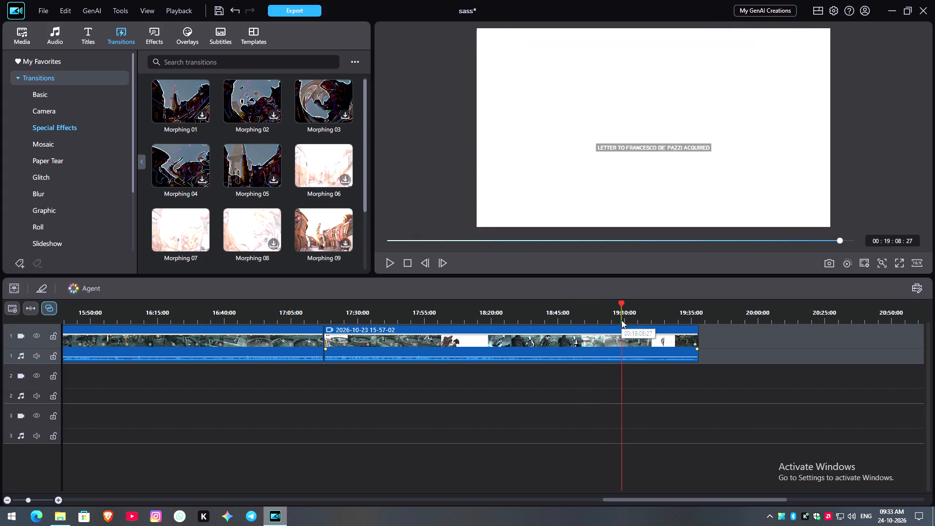
left_click(620, 320)
left_click(602, 320)
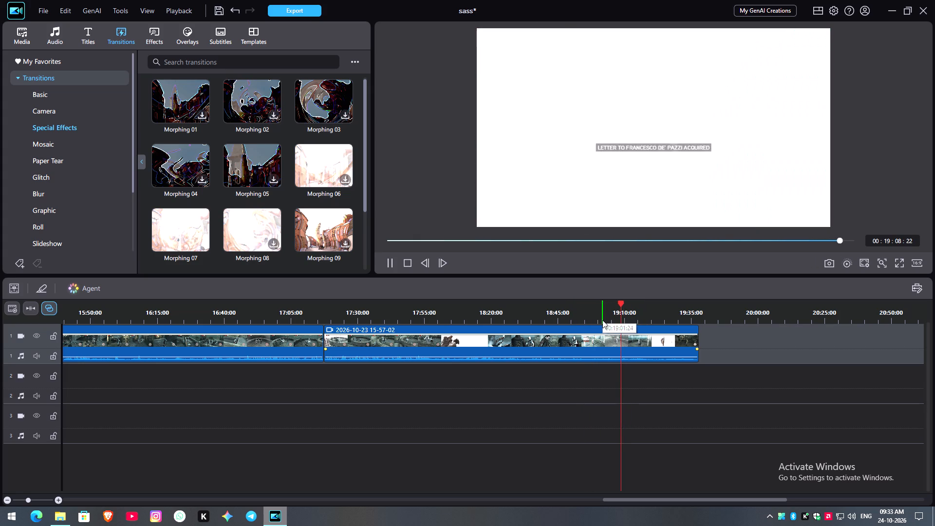
left_click(568, 322)
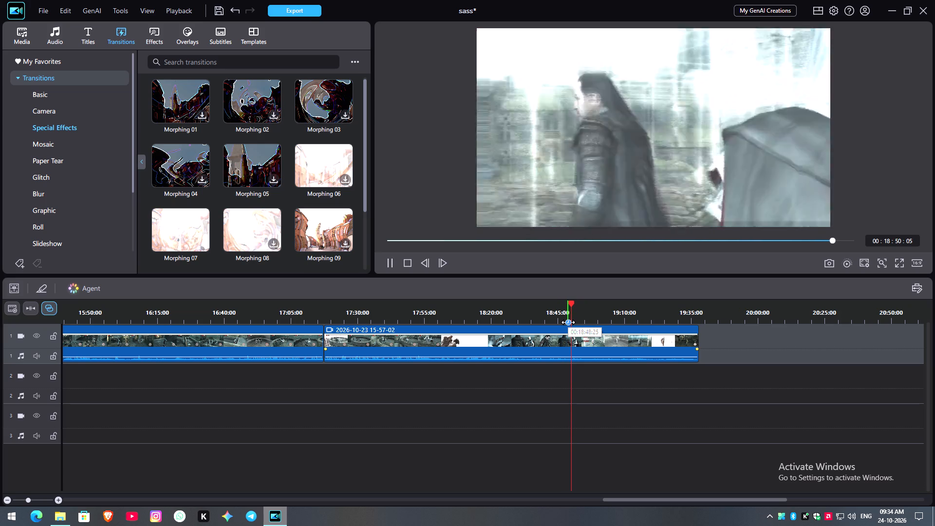
key("space")
key("space")
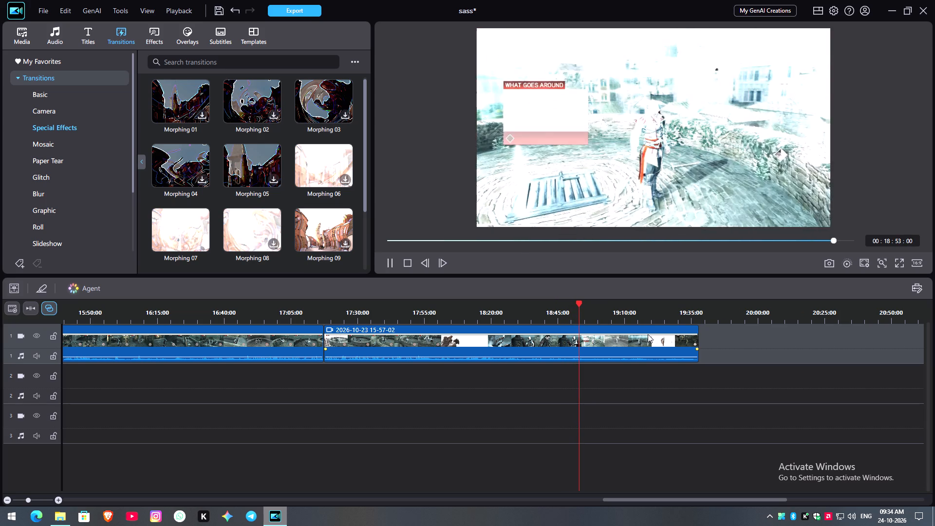
key("space")
key("space")
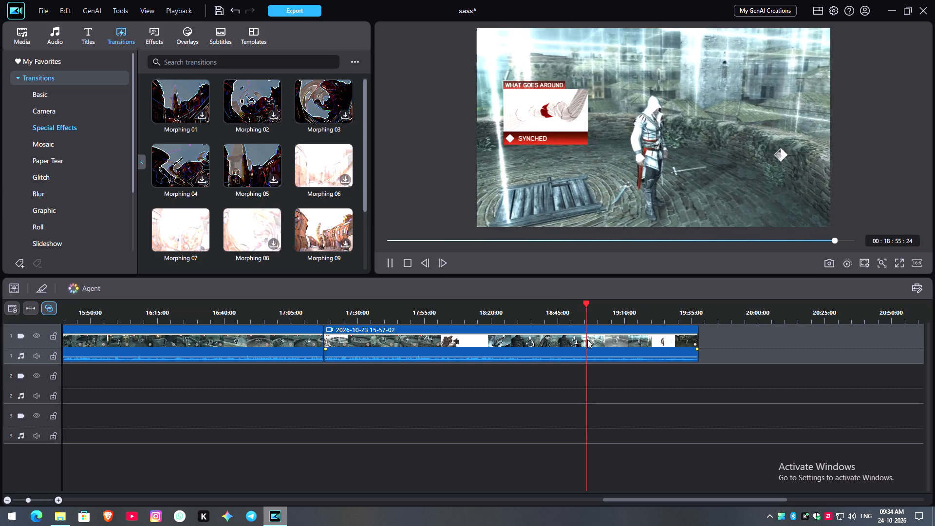
key("space")
key("ctrl+t")
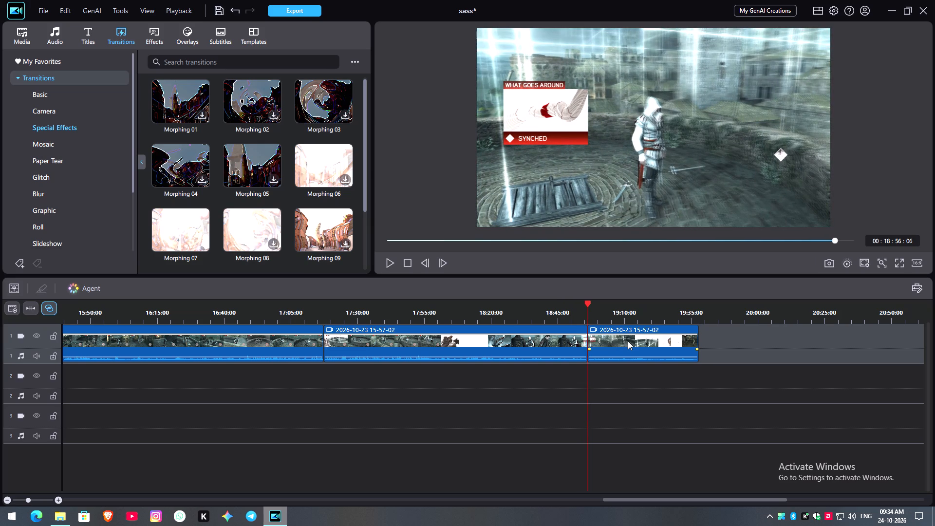
Delete the leftover footage after the cut at 00:18:56:06, so the video ends on the "What Goes Around – Synched" card.
left_click(628, 341)
key("Delete")
Play the video from its beginning and skim past the join near 02:38 up to just before the join near 03:11.
left_click_drag(652, 498, 596, 497)
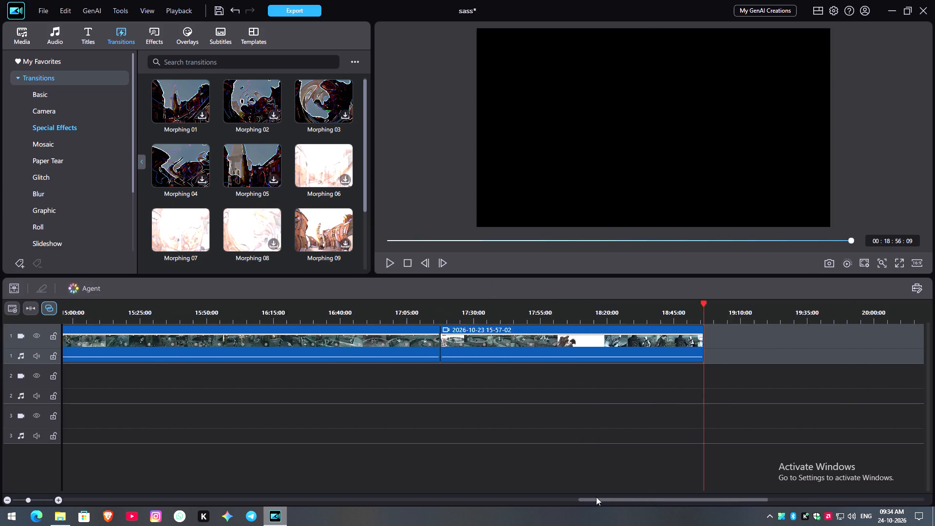
left_click_drag(596, 497, 98, 493)
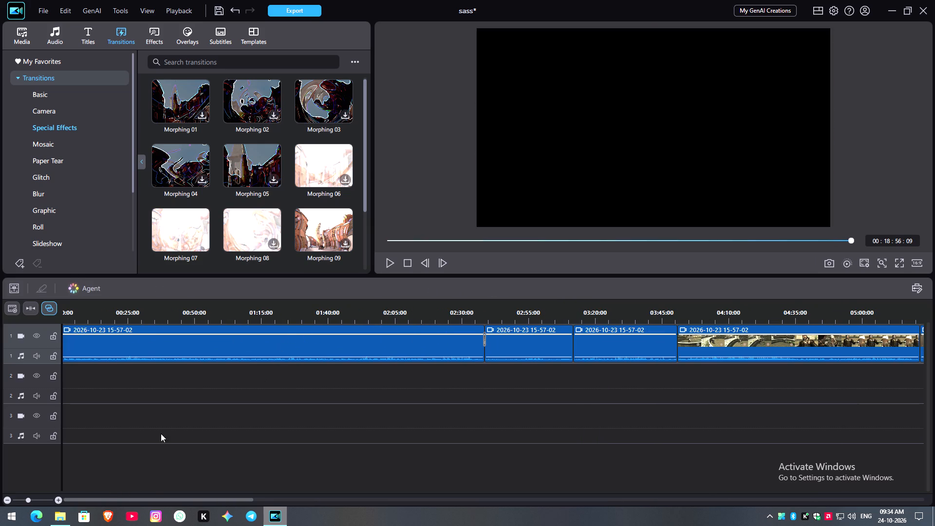
left_click_drag(134, 501, 56, 488)
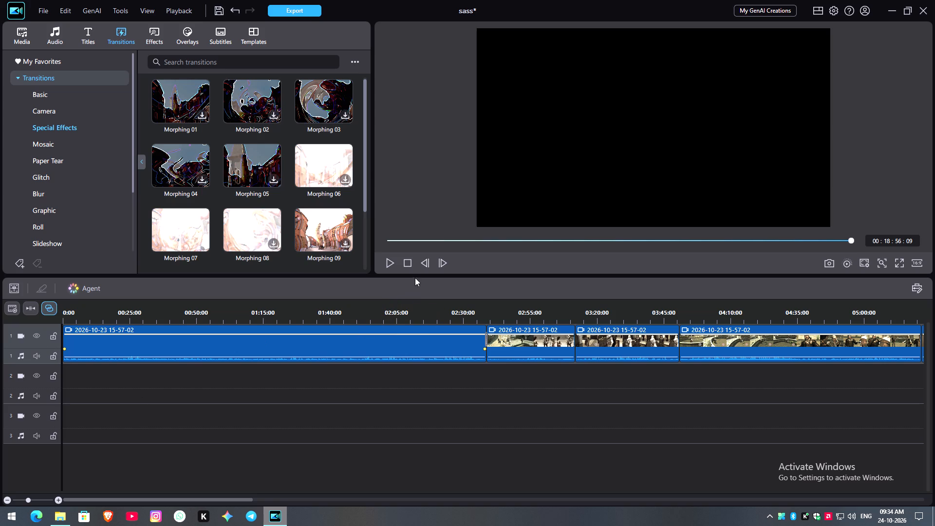
left_click(407, 261)
left_click(407, 261)
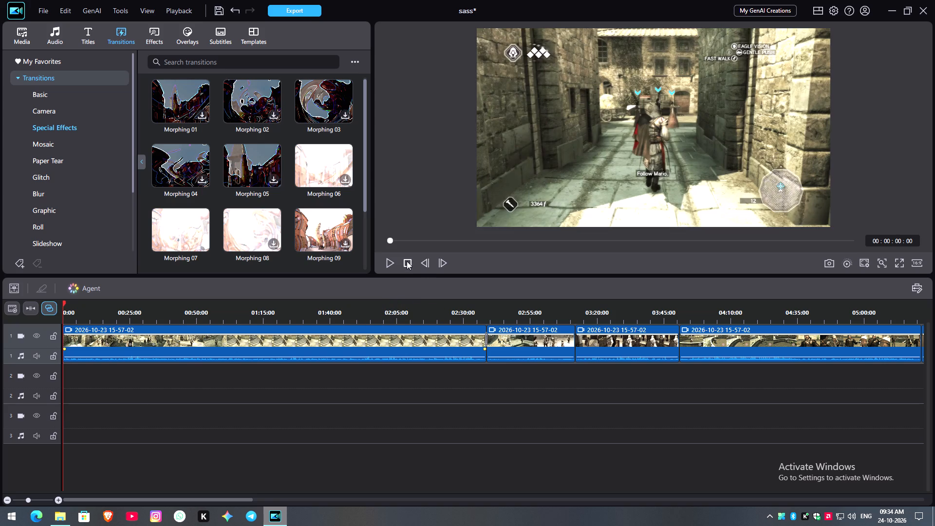
left_click(386, 261)
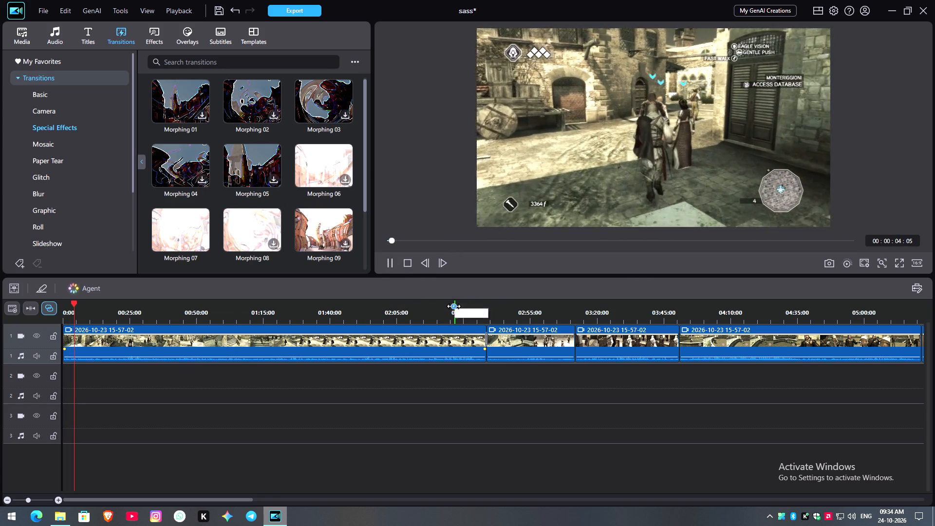
left_click(452, 308)
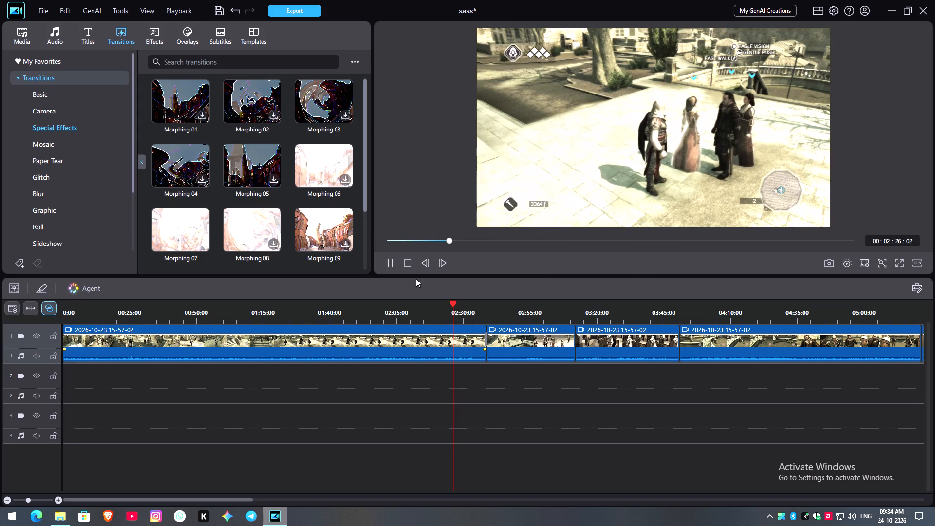
left_click(472, 315)
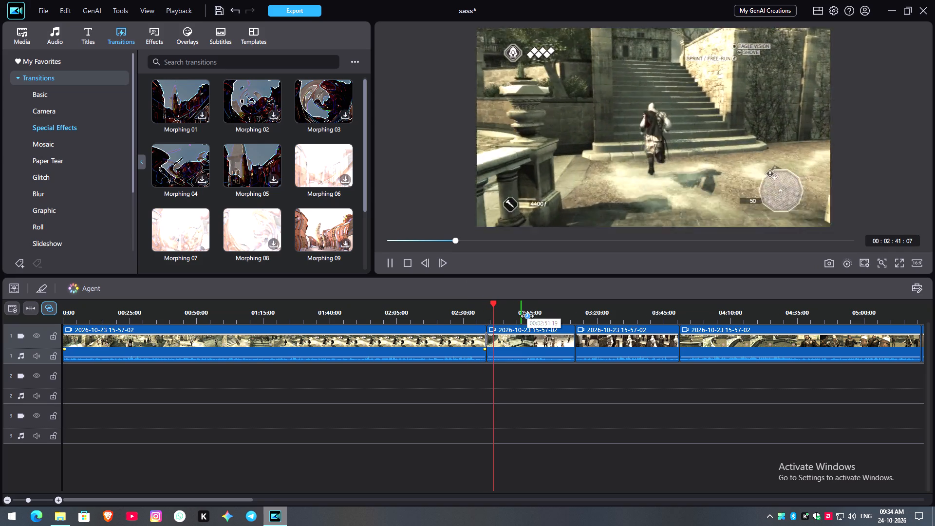
left_click(527, 316)
left_click(544, 316)
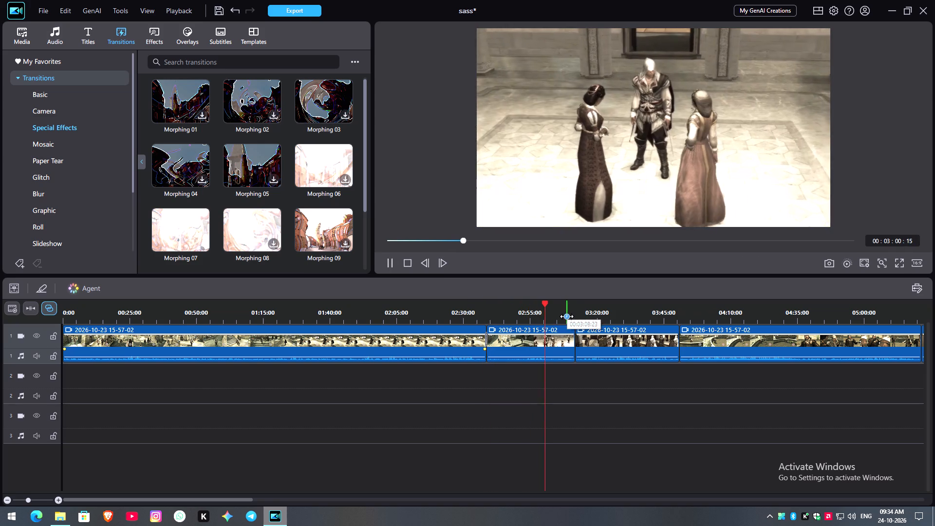
left_click(566, 317)
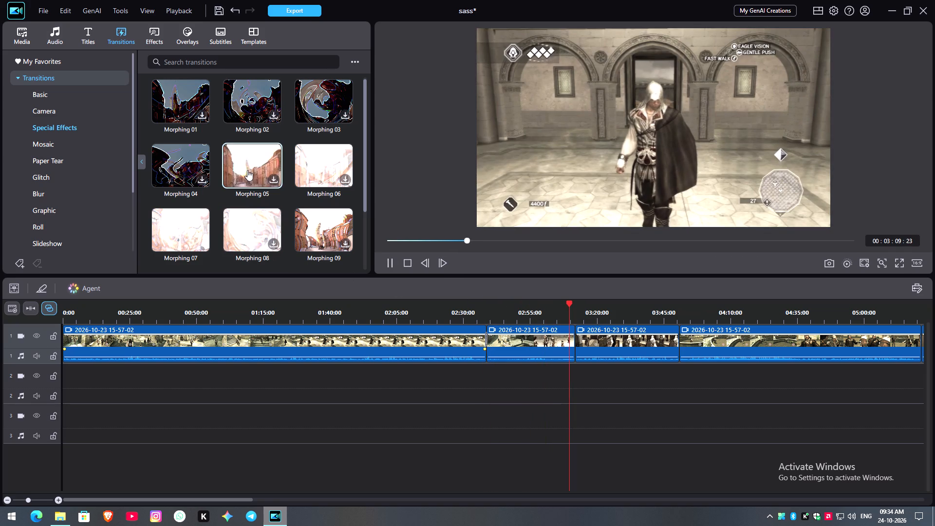
Apply the Morphing 05 transition to the join at about 03:11 and play across it from about 03:07.
left_click_drag(247, 170, 574, 338)
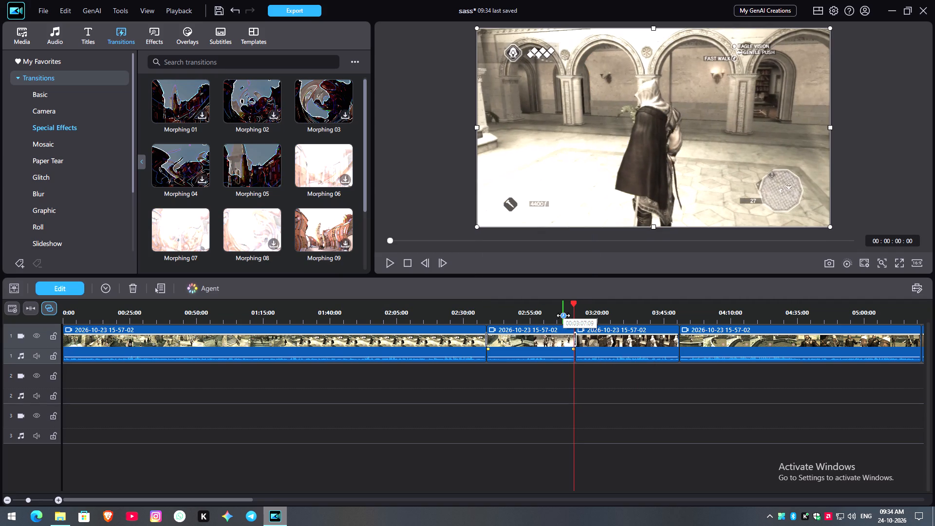
key("space")
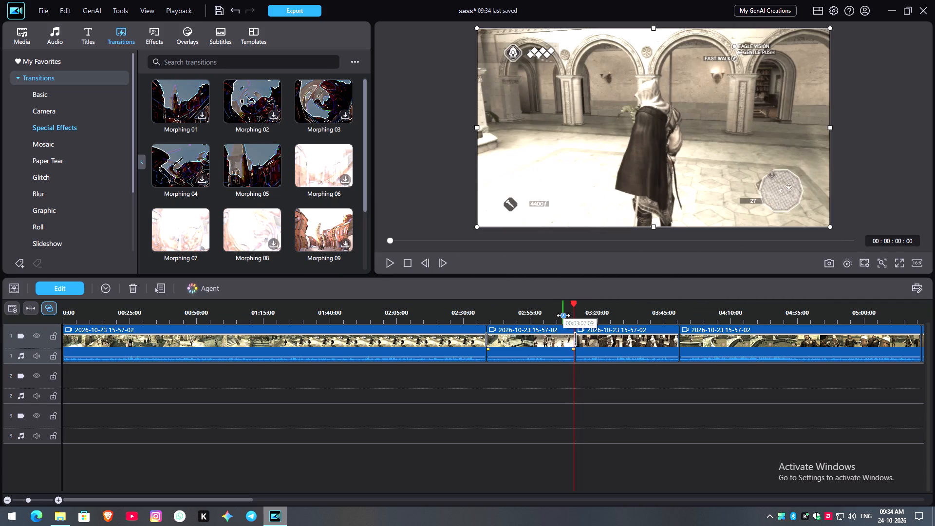
left_click(563, 313)
key("space")
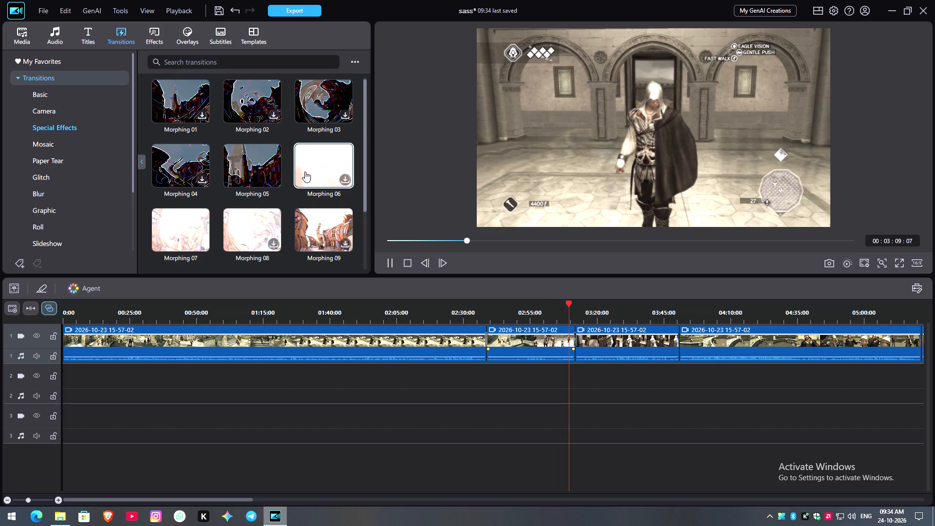
Browse the remaining Special Effects transitions and the Mosaic, Paper Tear, Glitch, Blur, Graphic, Roll, Slideshow, Split and Brush categories for suitable styles.
scroll(342, 215, "down", 1)
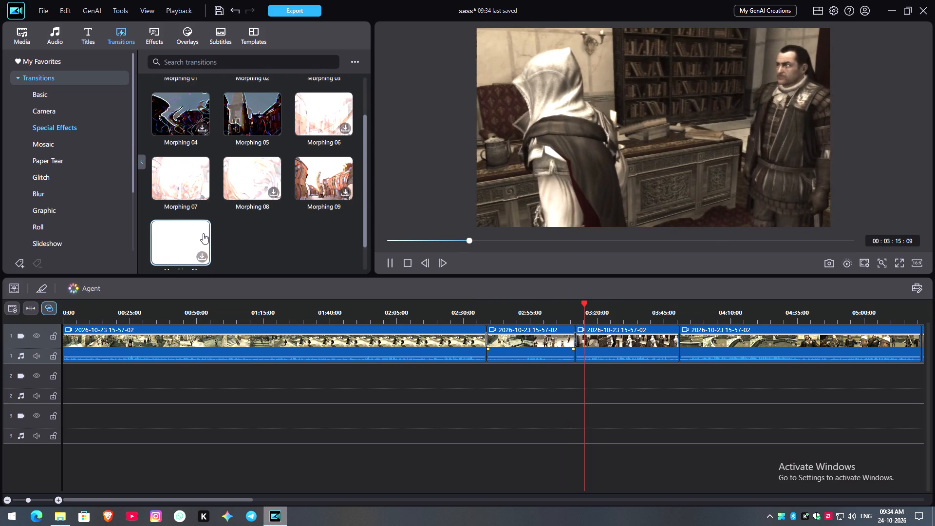
left_click(42, 139)
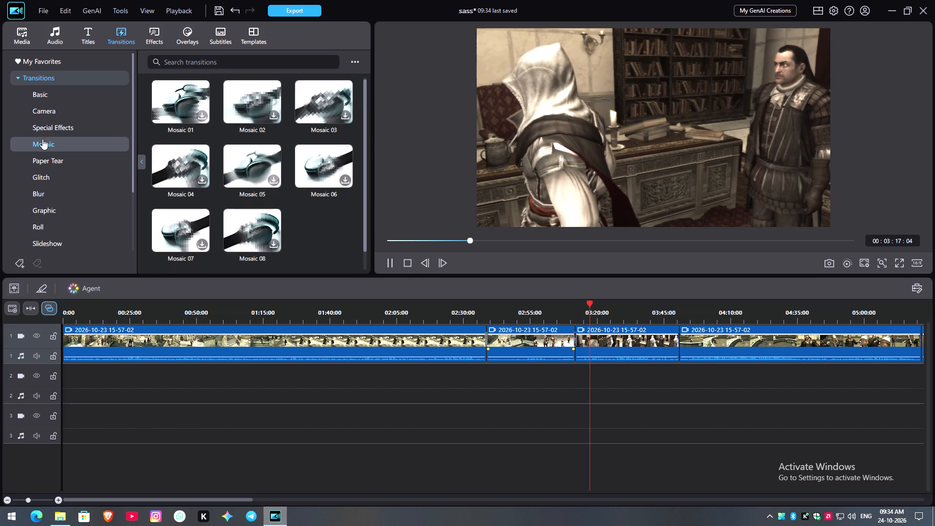
left_click(72, 164)
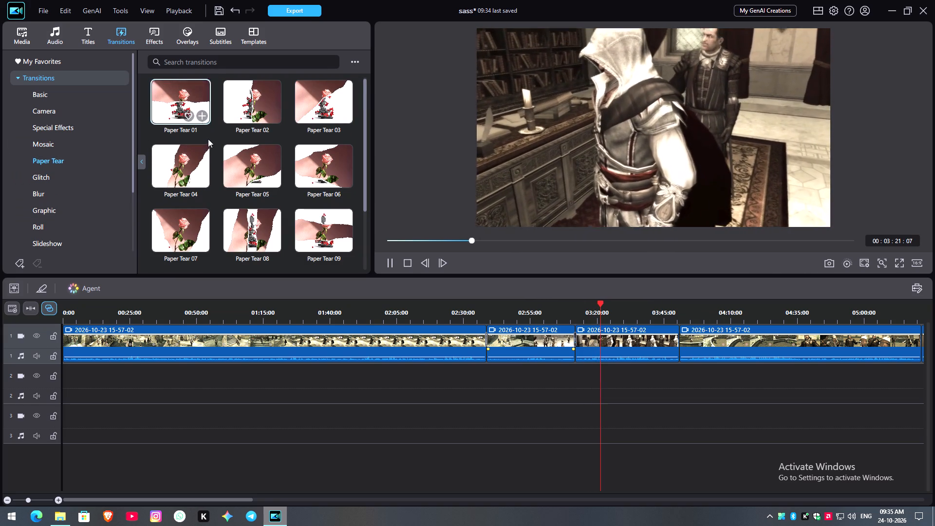
left_click(80, 174)
left_click(68, 188)
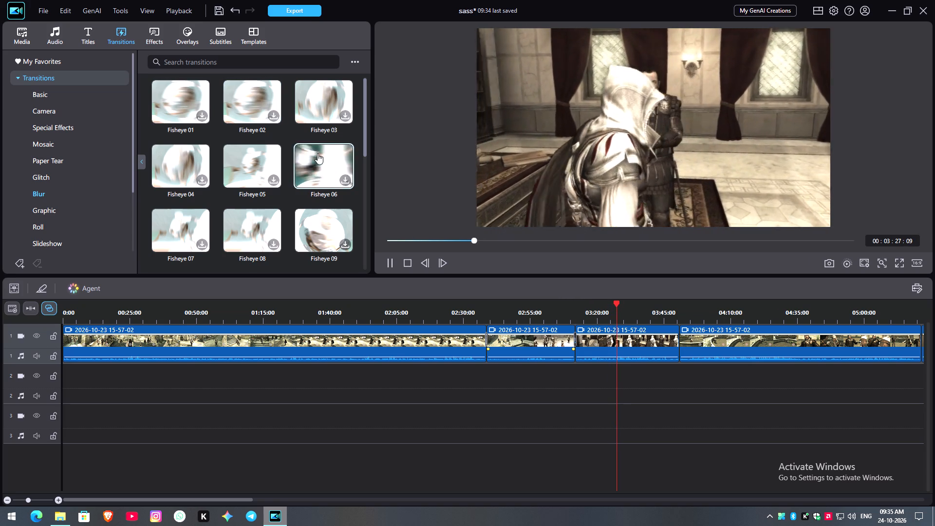
scroll(253, 214, "down", 3)
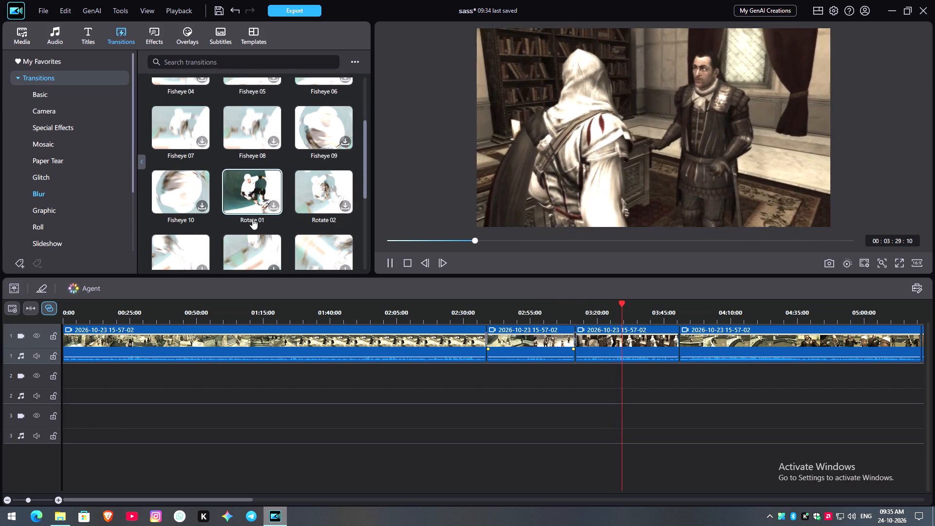
scroll(243, 237, "down", 2)
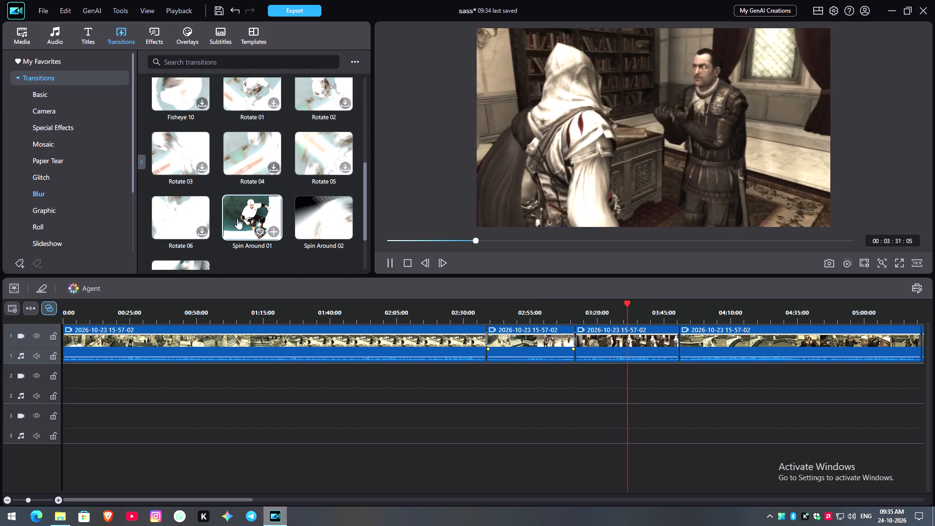
left_click(67, 209)
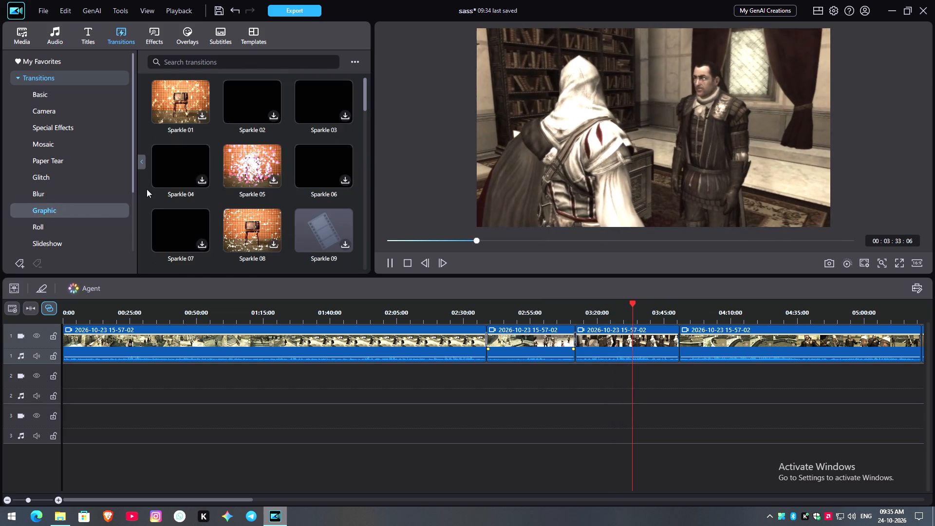
scroll(228, 180, "down", 3)
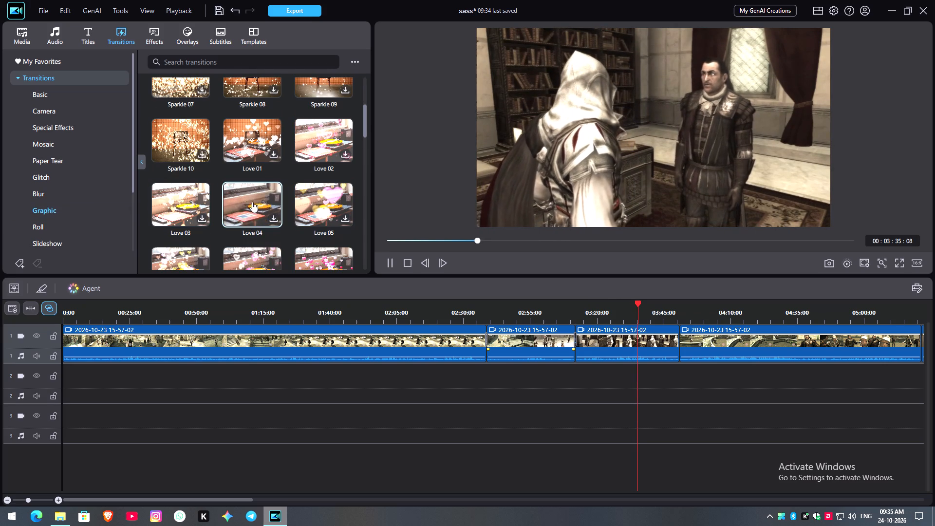
scroll(318, 204, "down", 3)
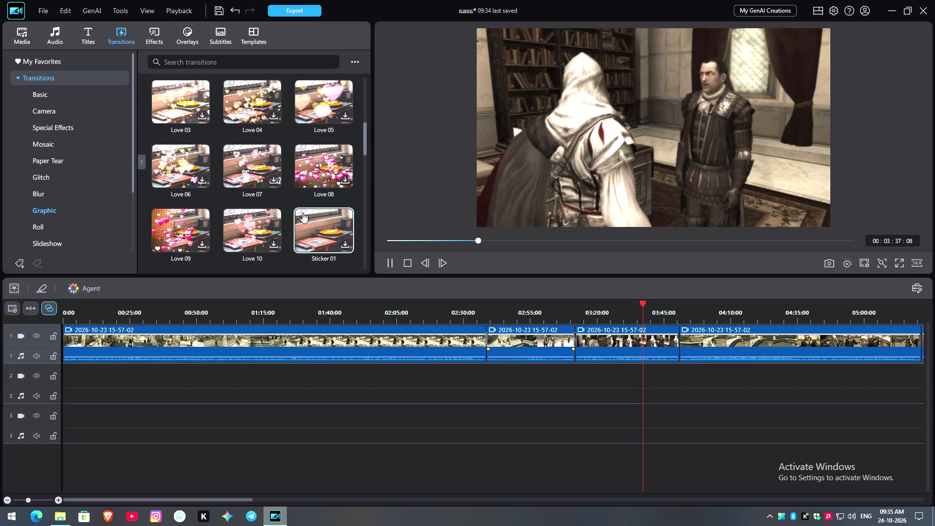
left_click(56, 223)
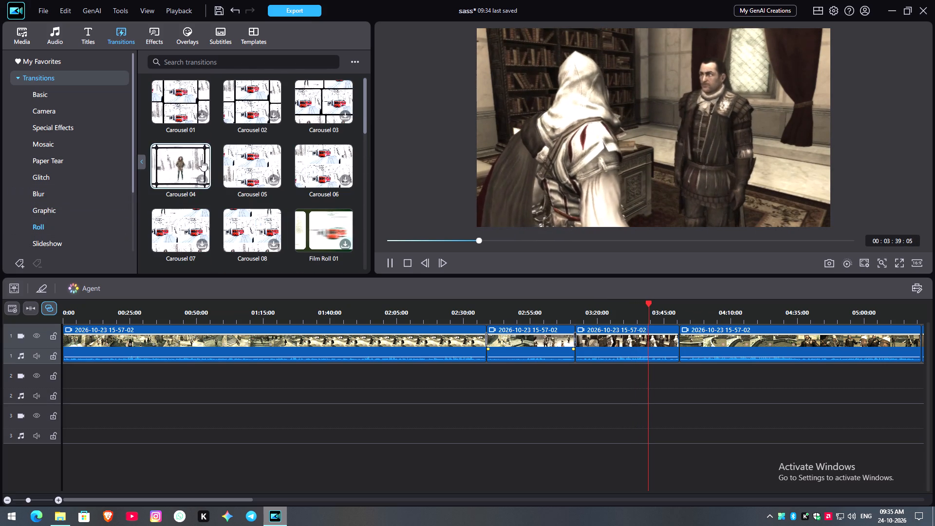
scroll(223, 212, "down", 3)
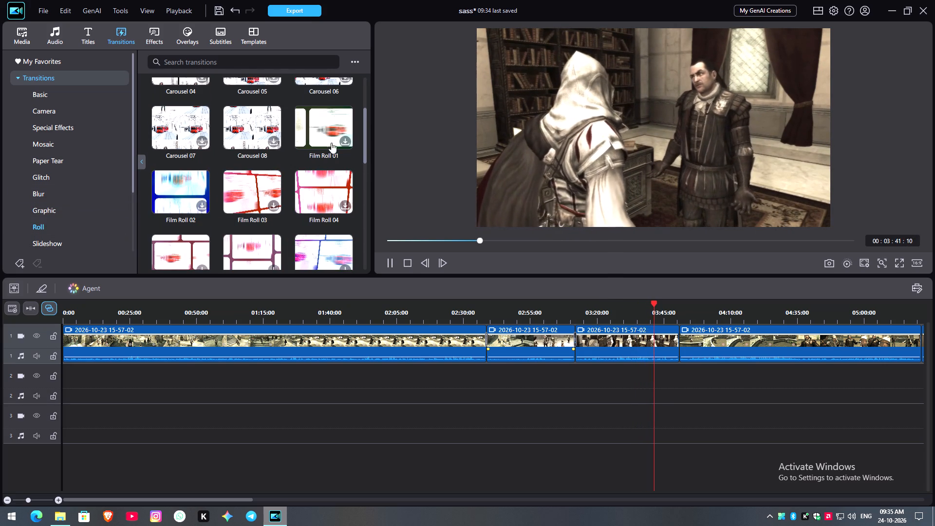
scroll(325, 165, "down", 4)
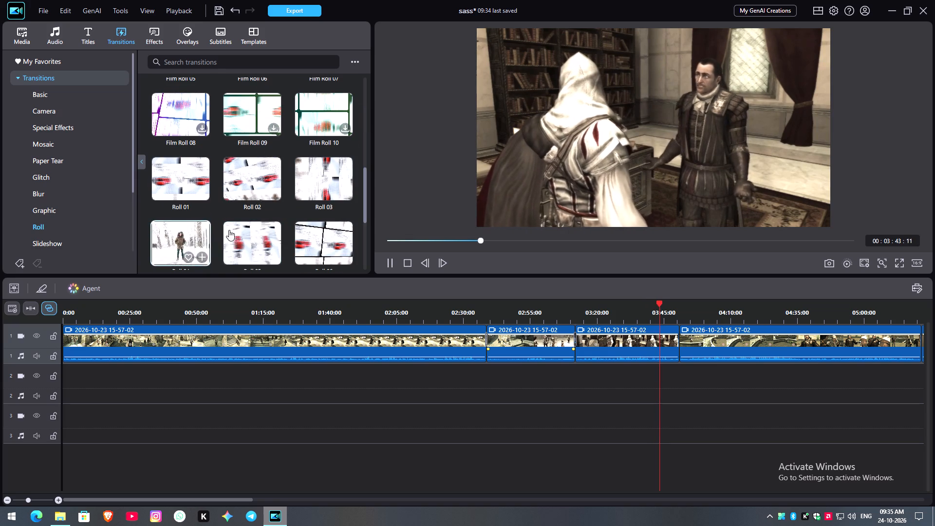
left_click(66, 236)
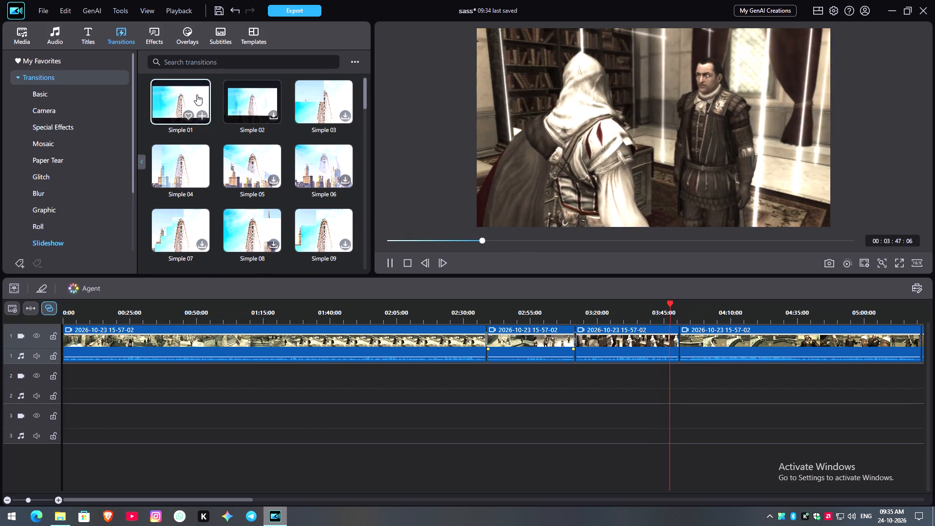
scroll(56, 239, "down", 2)
left_click(55, 181)
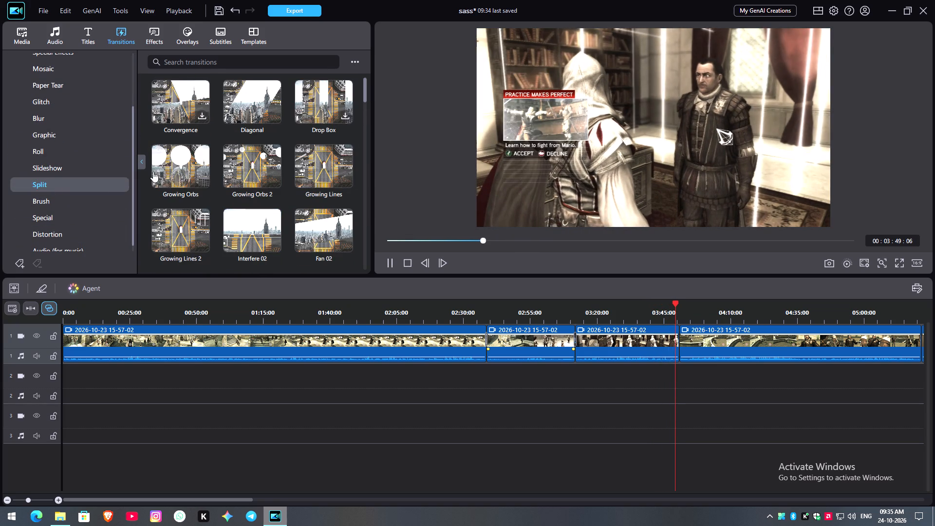
left_click(60, 207)
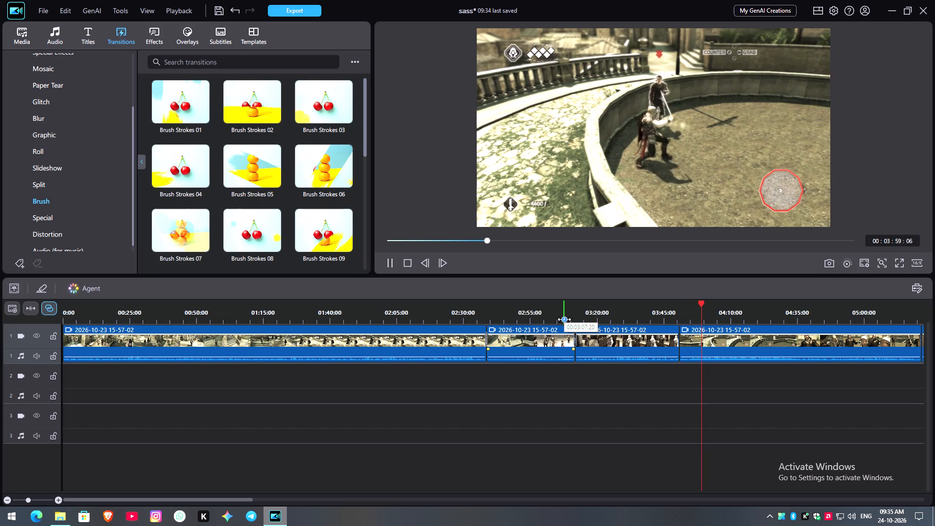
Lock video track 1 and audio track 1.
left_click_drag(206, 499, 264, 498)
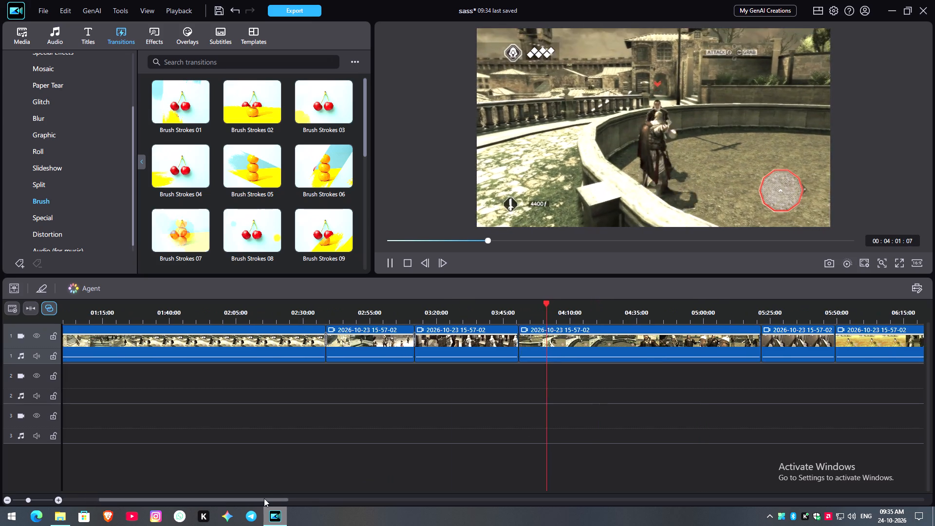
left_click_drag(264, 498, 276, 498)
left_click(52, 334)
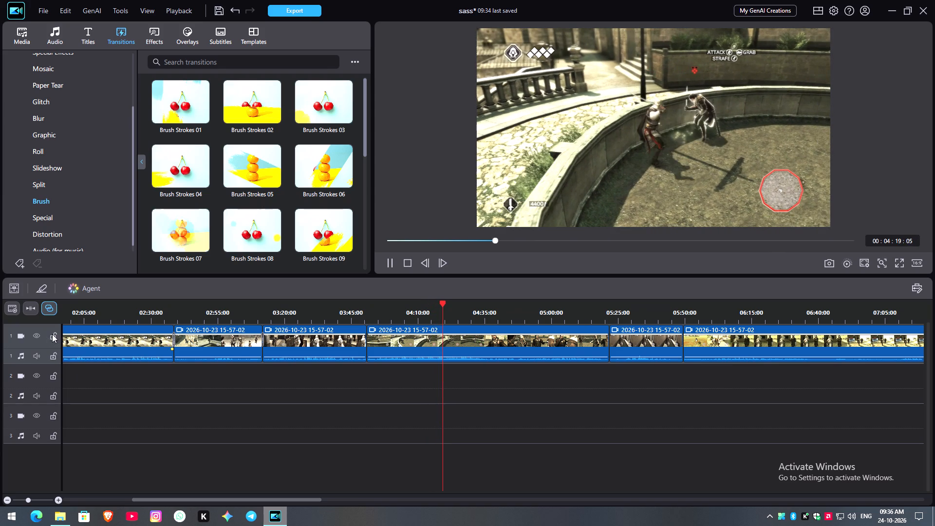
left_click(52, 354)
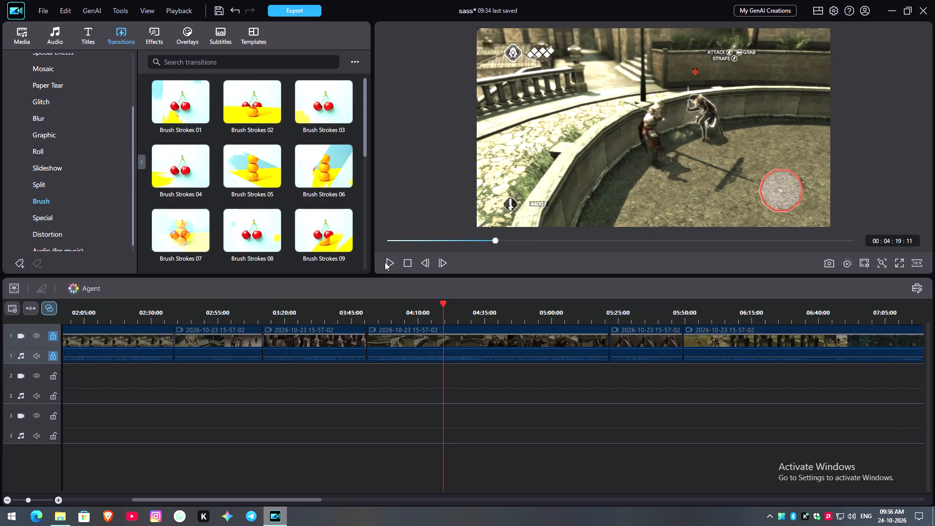
Play the sword-fight footage from about 04:19 into the cutscene at about 04:32, to check it.
left_click(387, 262)
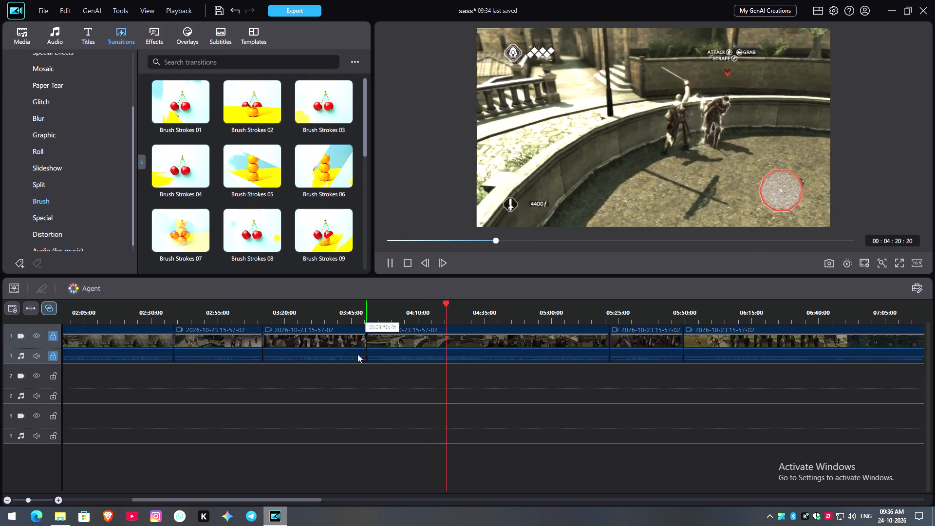
left_click_drag(310, 497, 324, 495)
left_click_drag(307, 499, 316, 499)
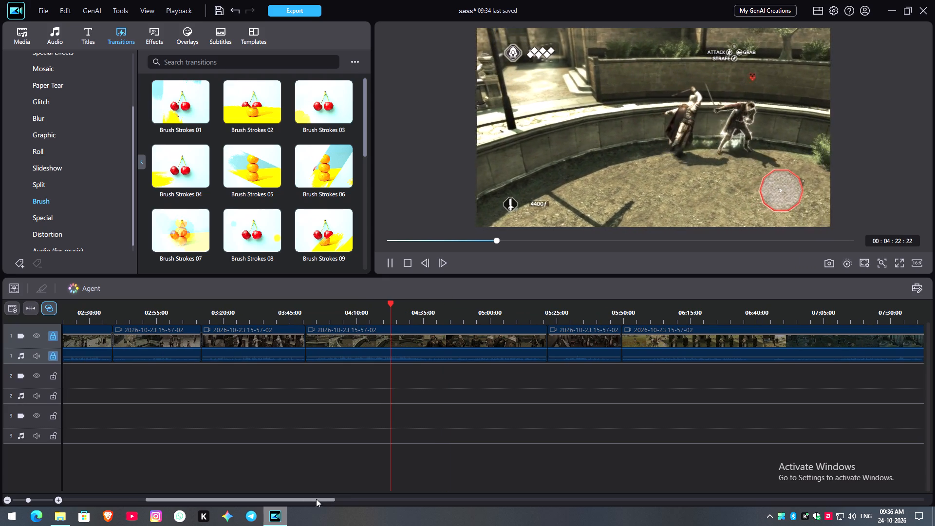
left_click_drag(316, 499, 329, 498)
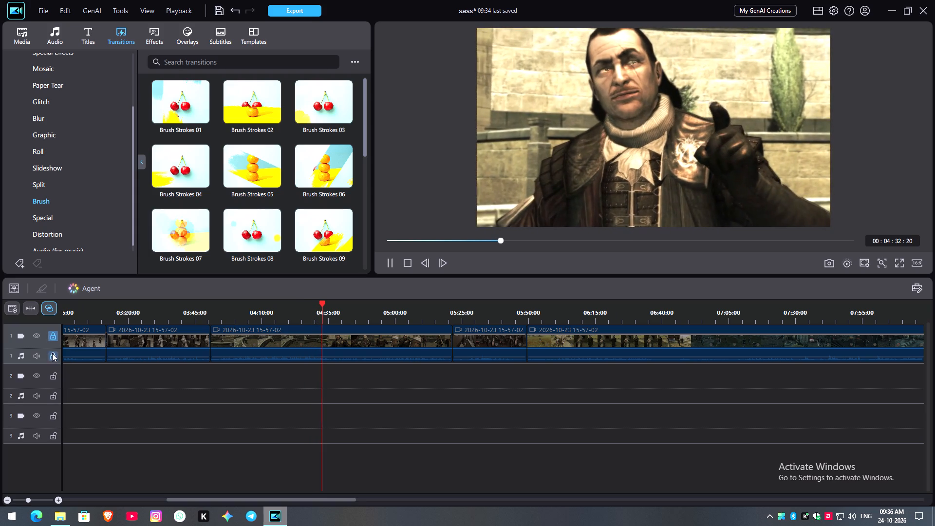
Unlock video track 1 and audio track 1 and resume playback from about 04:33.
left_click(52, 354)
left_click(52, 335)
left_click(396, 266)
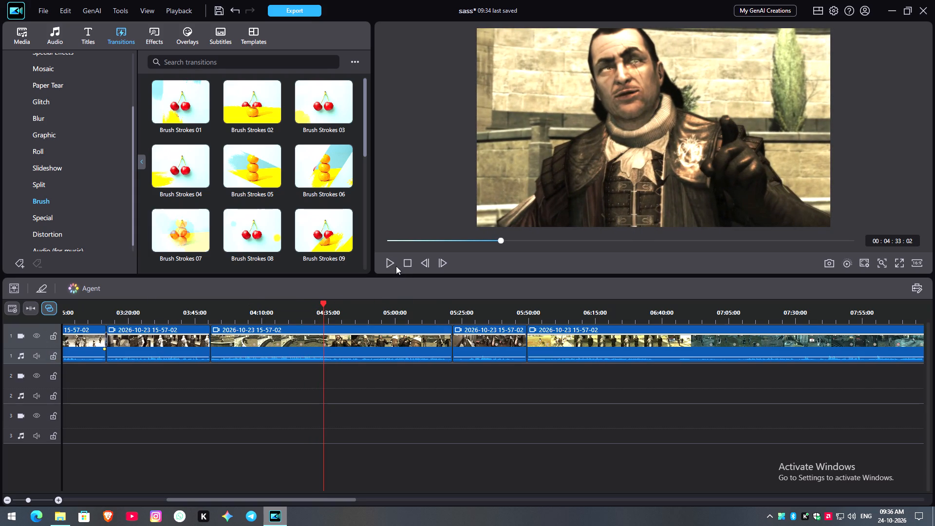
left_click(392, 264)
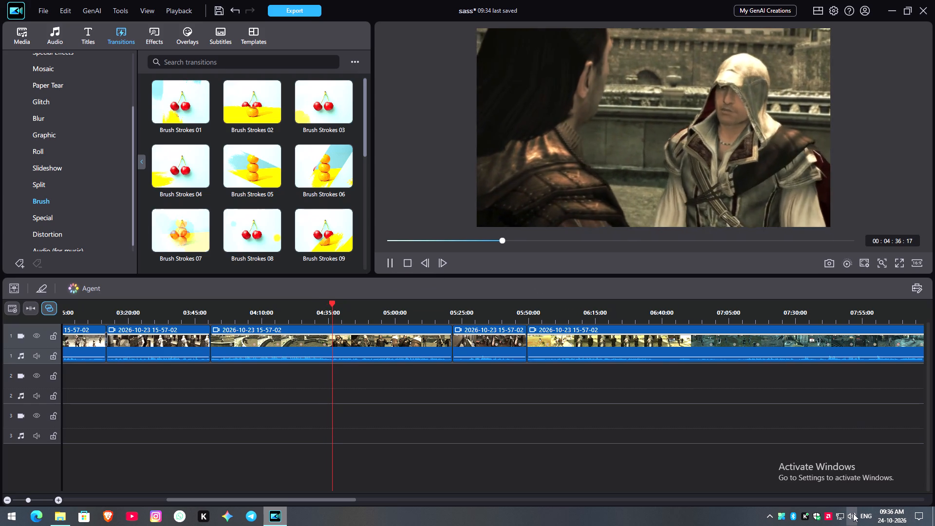
Turn the system's headphone volume up to 100.
left_click(853, 513)
scroll(853, 513, "up", 2)
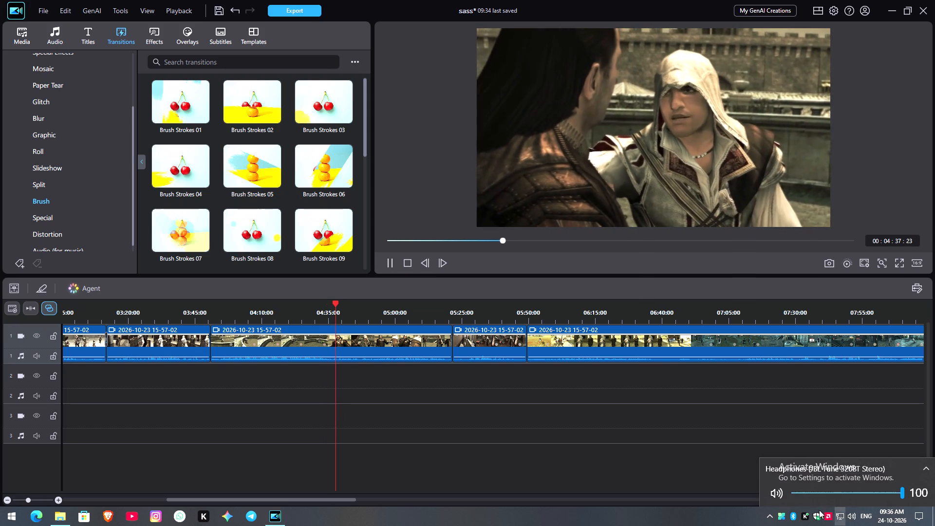
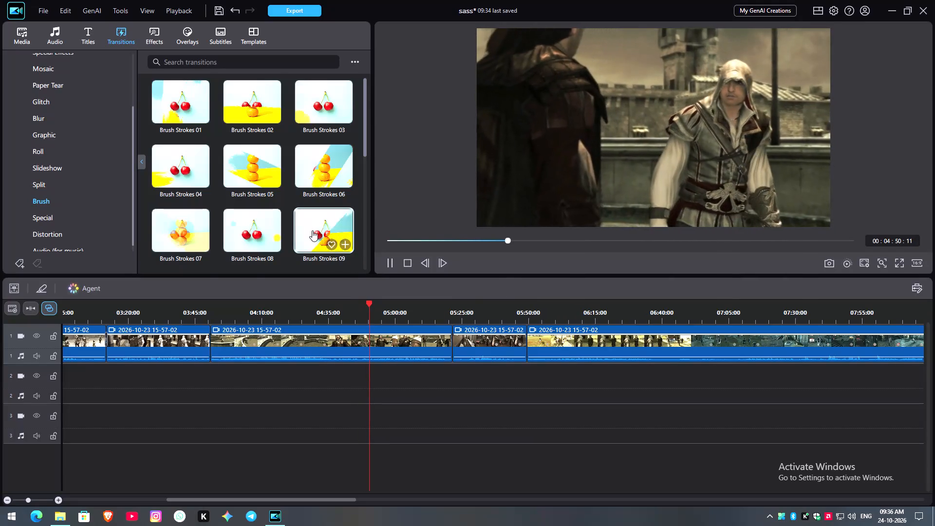
Find the Morphing 07 transition in the Special Effects category and add it at the clip join at about 05:50.
scroll(312, 230, "down", 5)
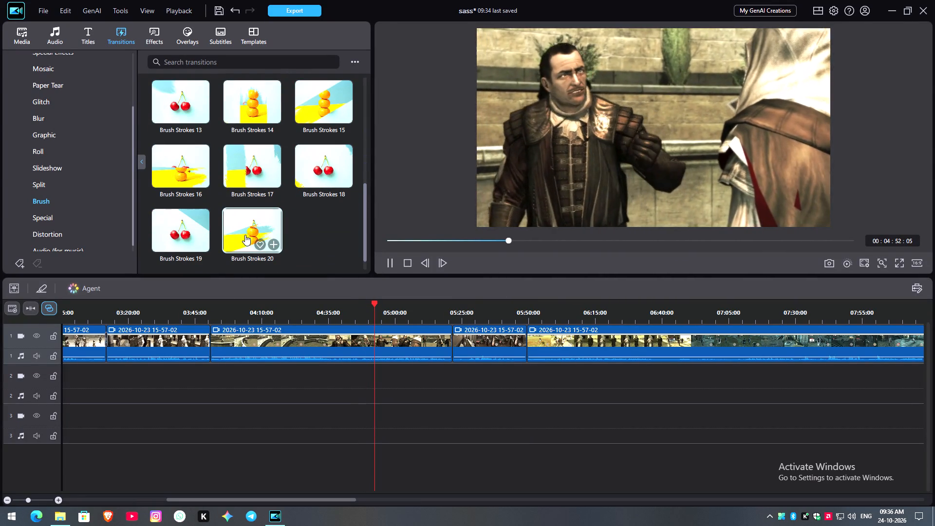
left_click(48, 190)
left_click(48, 140)
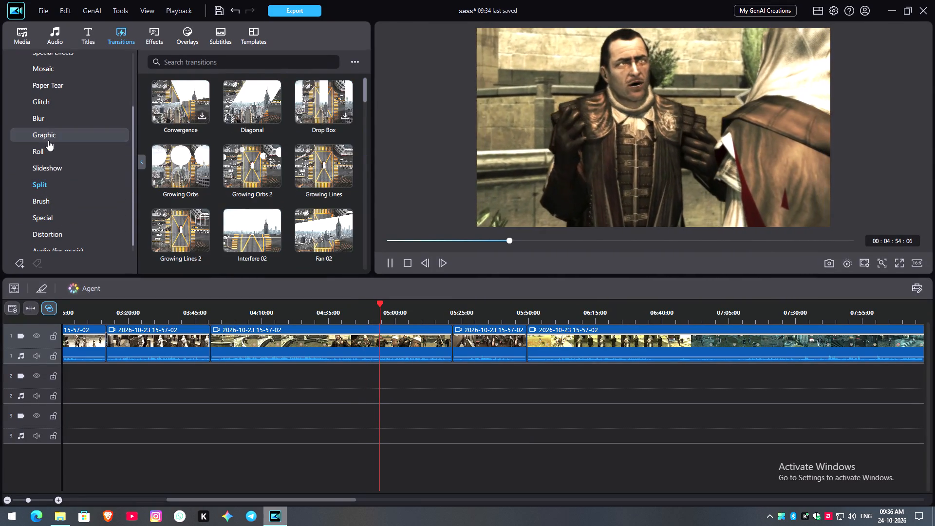
left_click(48, 122)
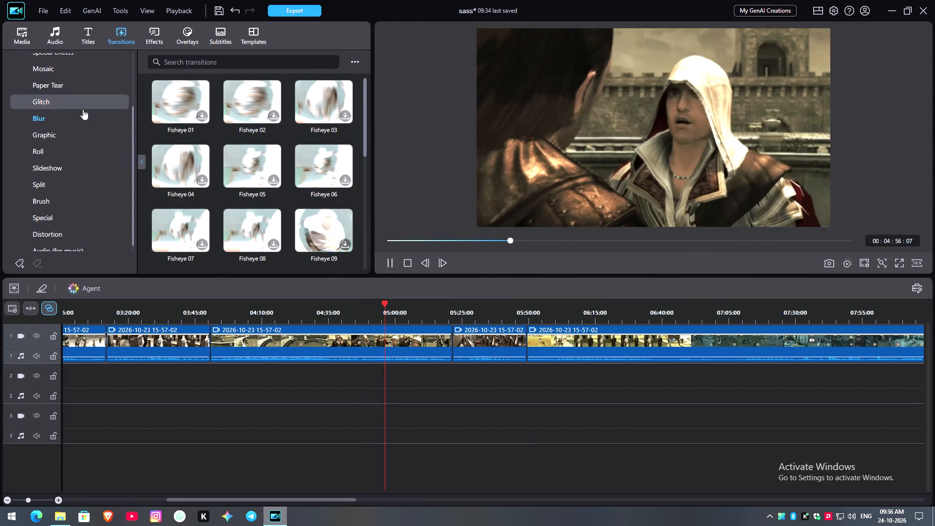
left_click(48, 103)
left_click(51, 86)
scroll(61, 135, "up", 2)
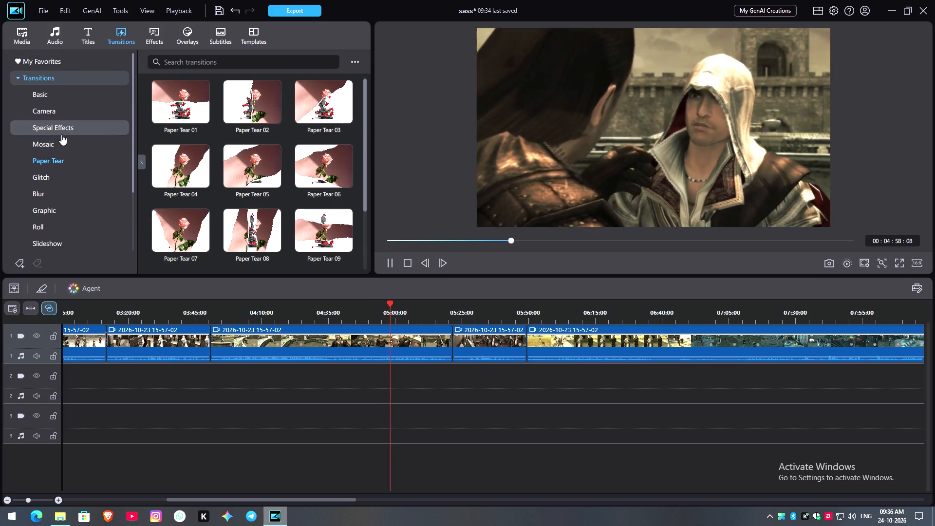
left_click(61, 134)
scroll(277, 176, "down", 5)
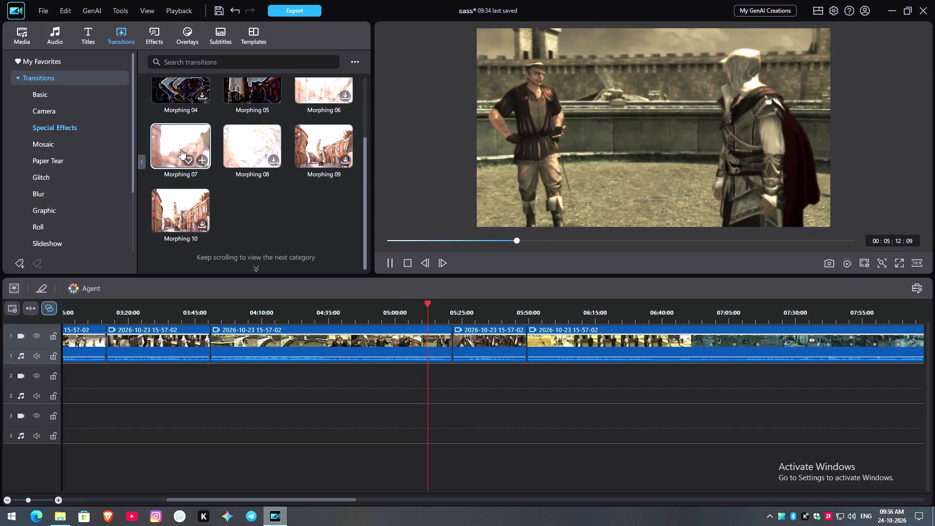
left_click_drag(181, 149, 524, 343)
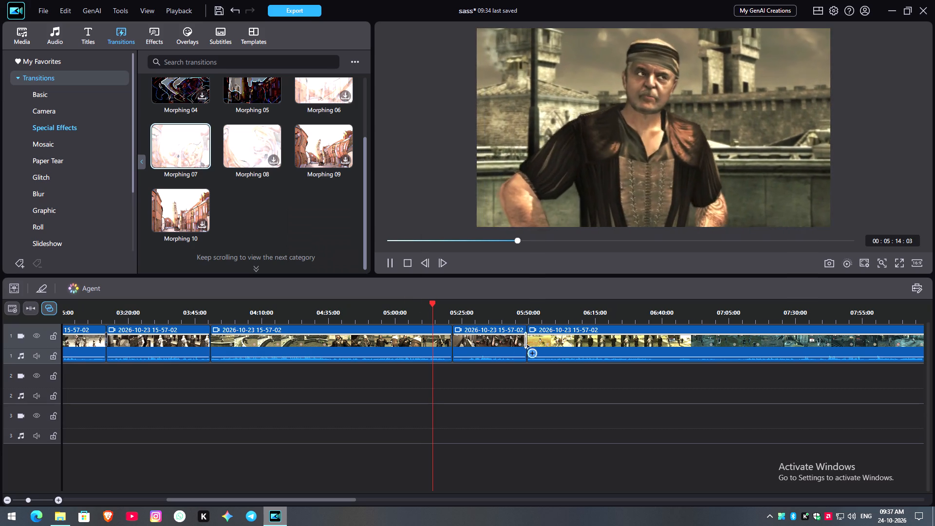
left_click_drag(524, 343, 526, 340)
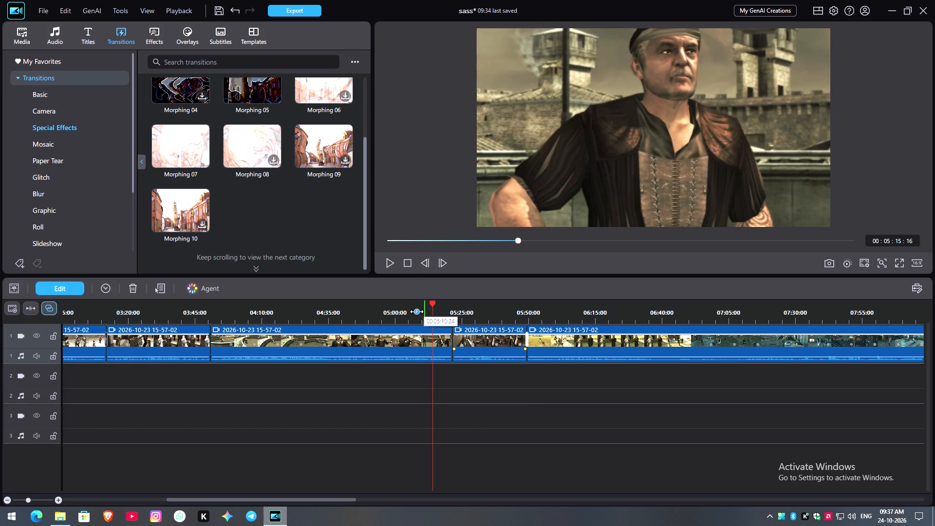
Play from about 05:15 through the transition at about 05:50 to check it, pausing at about 05:57.
left_click(388, 260)
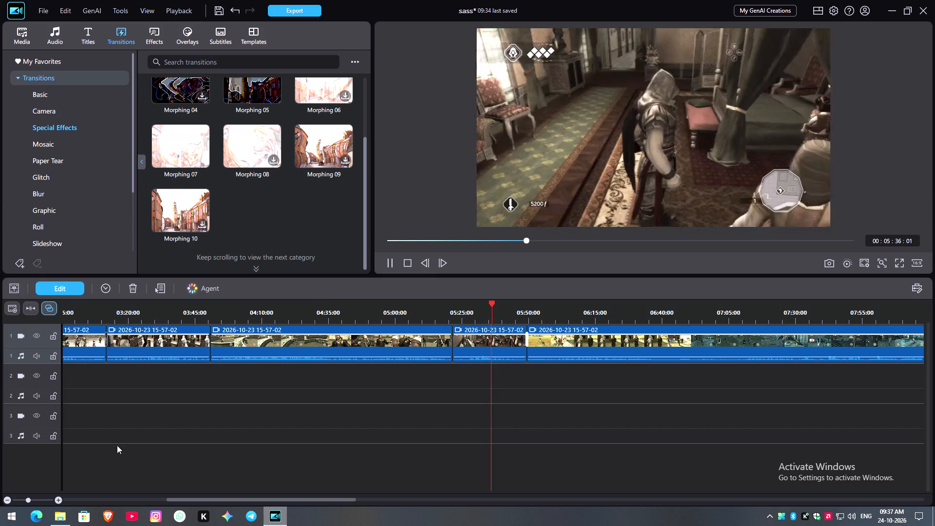
left_click(10, 500)
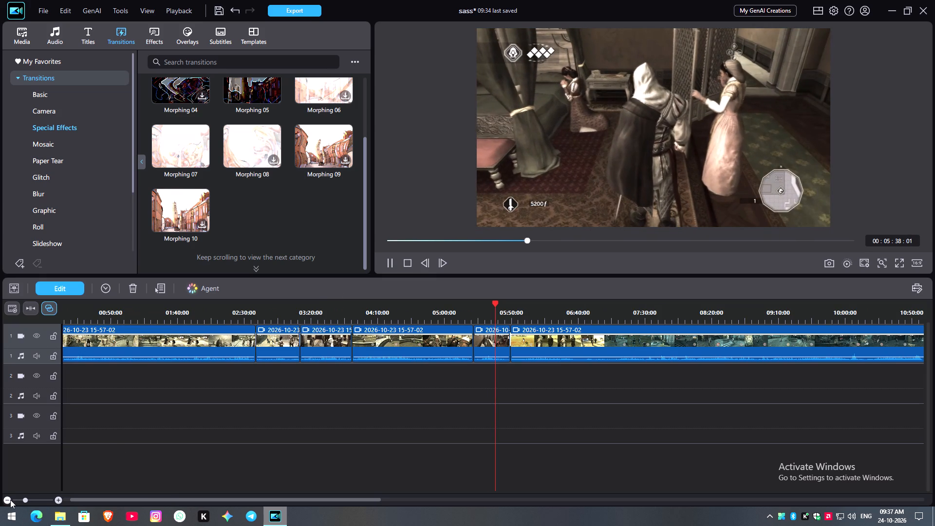
triple_click(58, 503)
left_click(58, 502)
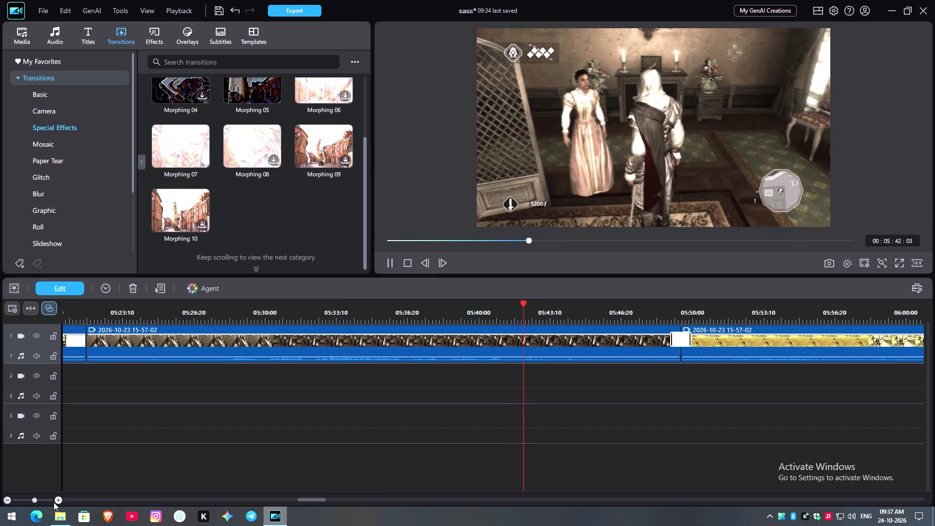
left_click(7, 497)
left_click(7, 497)
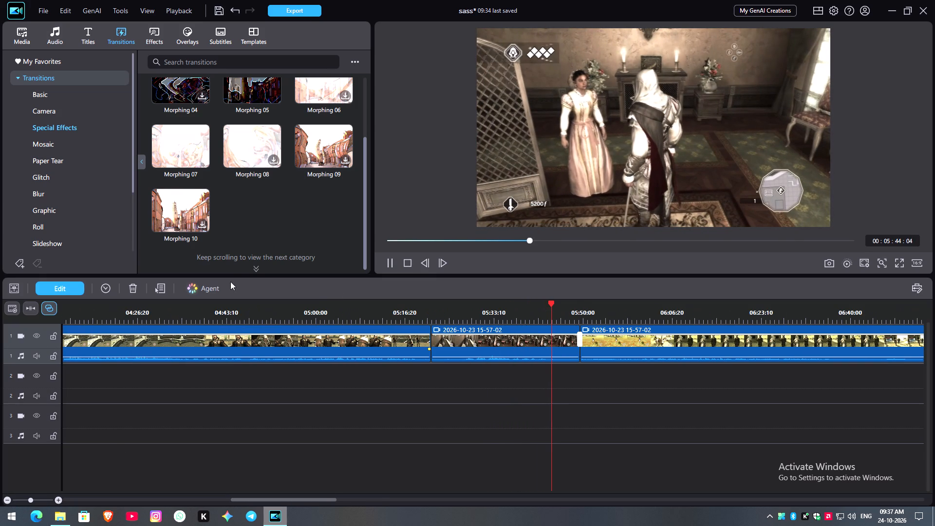
left_click(256, 268)
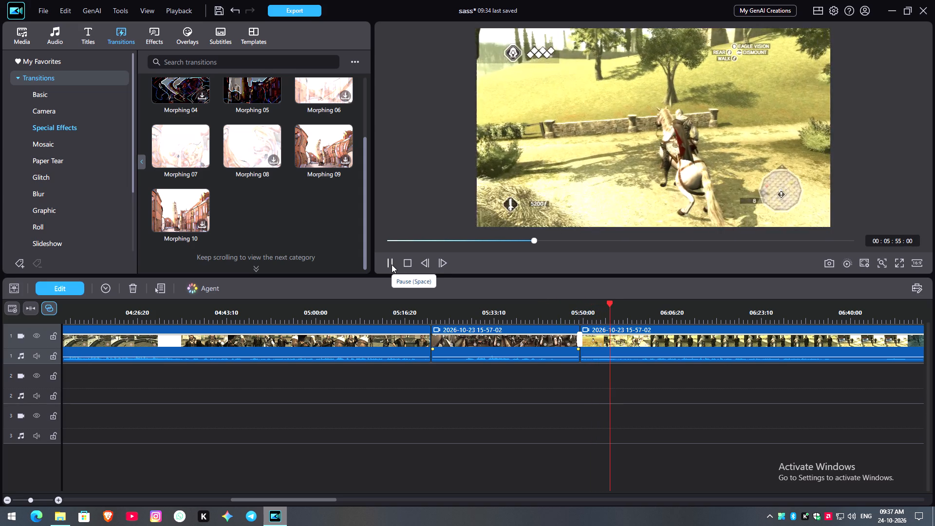
left_click(391, 261)
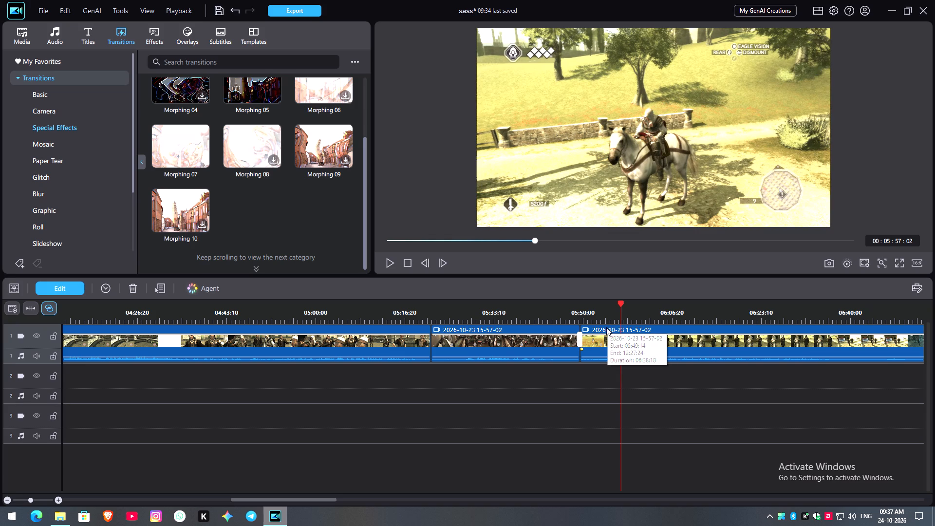
Add a short audio fade-in at the start of the horse-riding clip that begins at about 05:50.
left_click(604, 340)
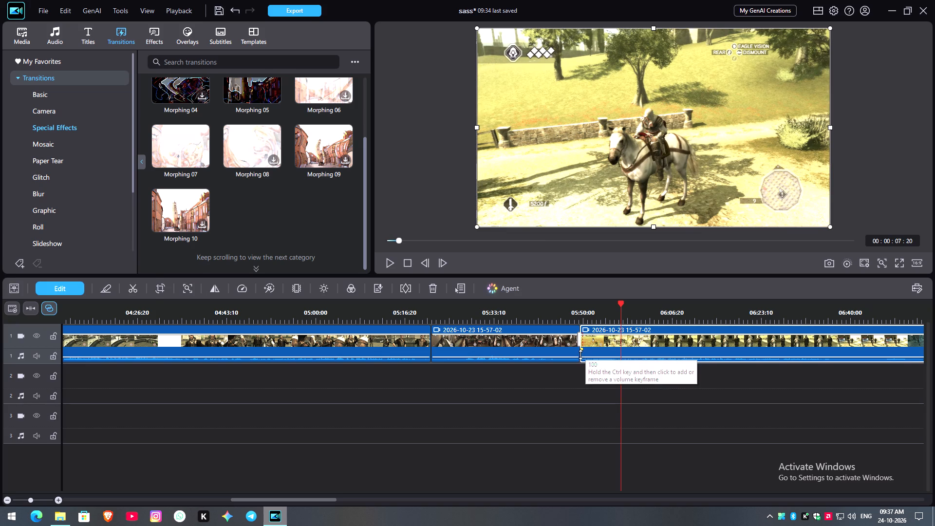
left_click_drag(581, 350, 592, 350)
left_click(592, 350)
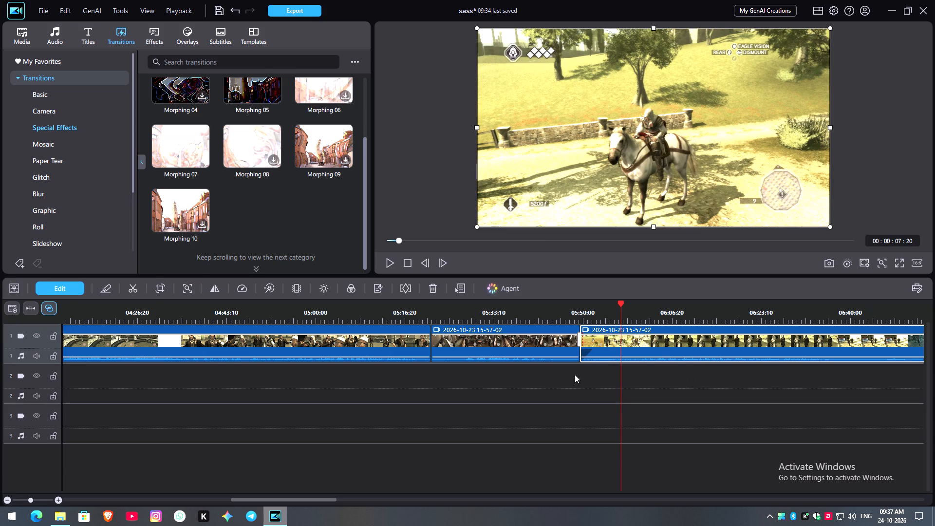
left_click(573, 384)
Play from about 05:46 across the join at about 05:50 to check the audio fade-in.
left_click(564, 313)
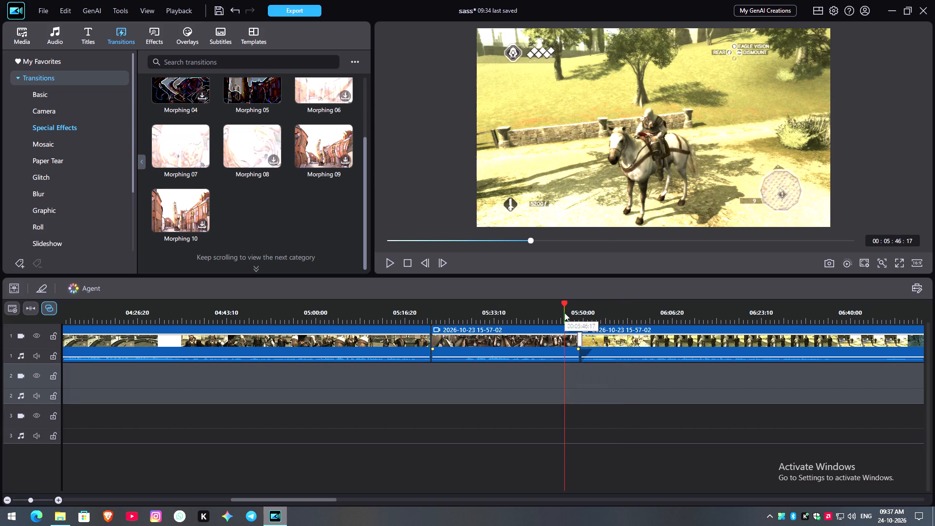
key("space")
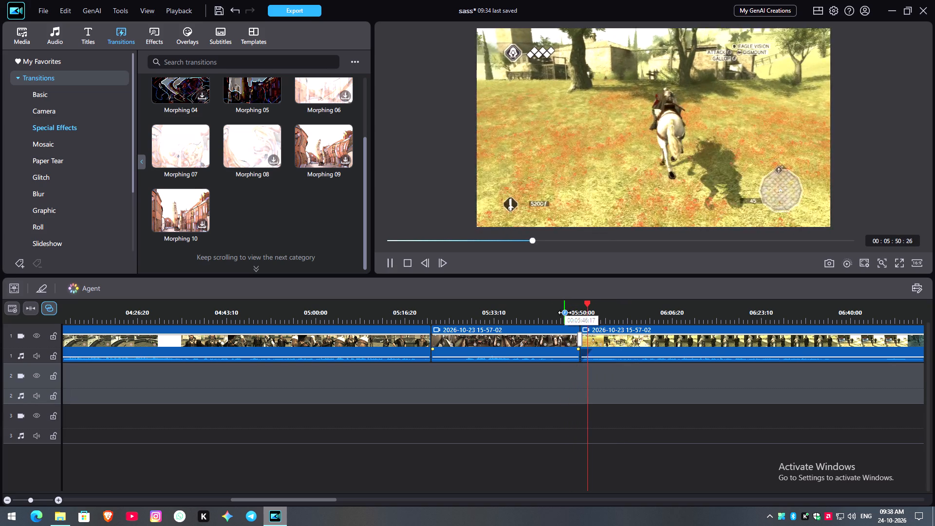
Play the footage across the clip join at about 12:28 to check its transition.
left_click_drag(322, 499, 374, 498)
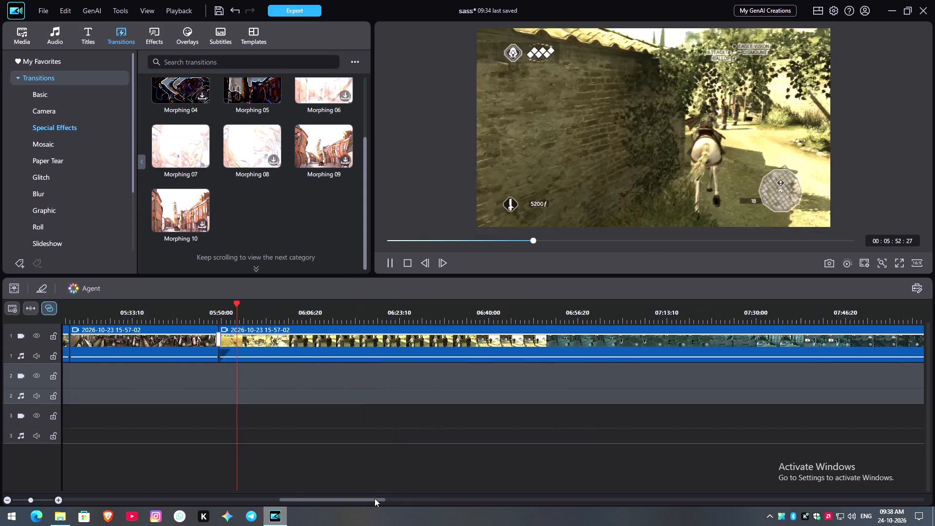
left_click_drag(374, 498, 401, 500)
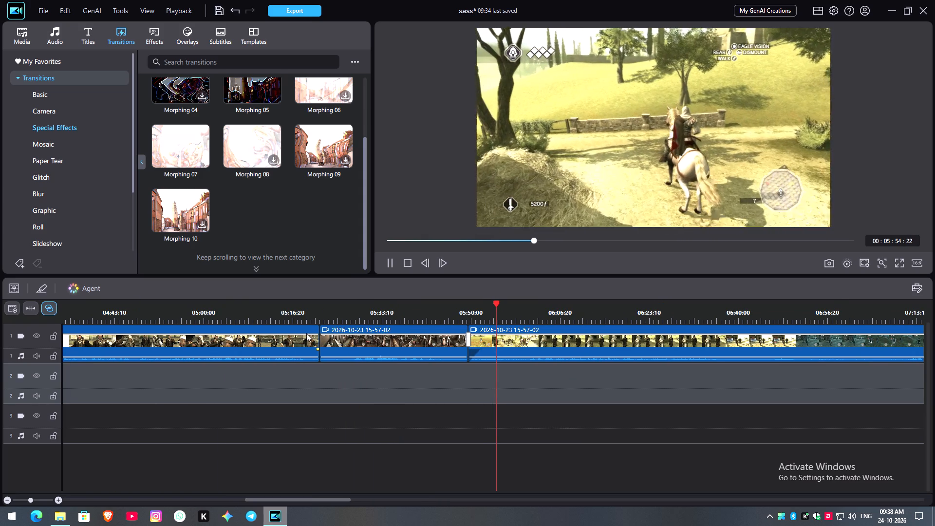
left_click(4, 499)
left_click(4, 499)
left_click(4, 499)
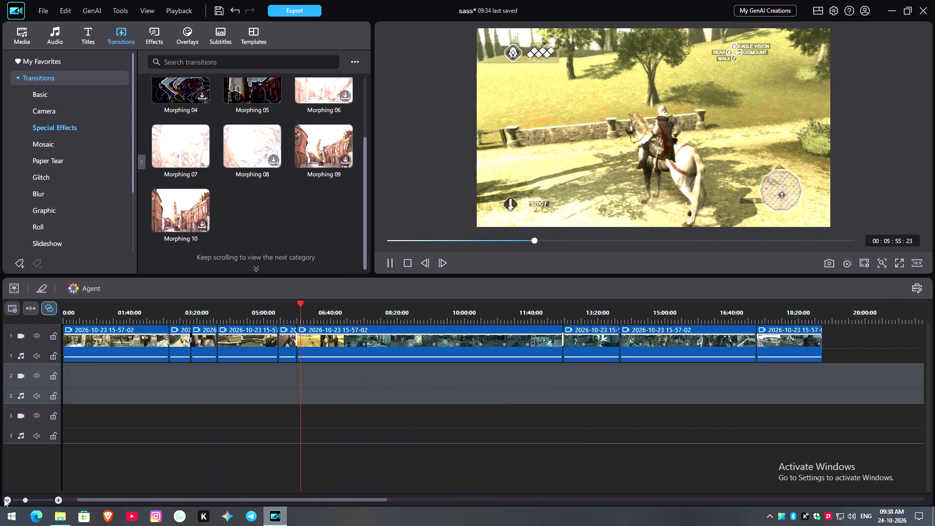
left_click(385, 317)
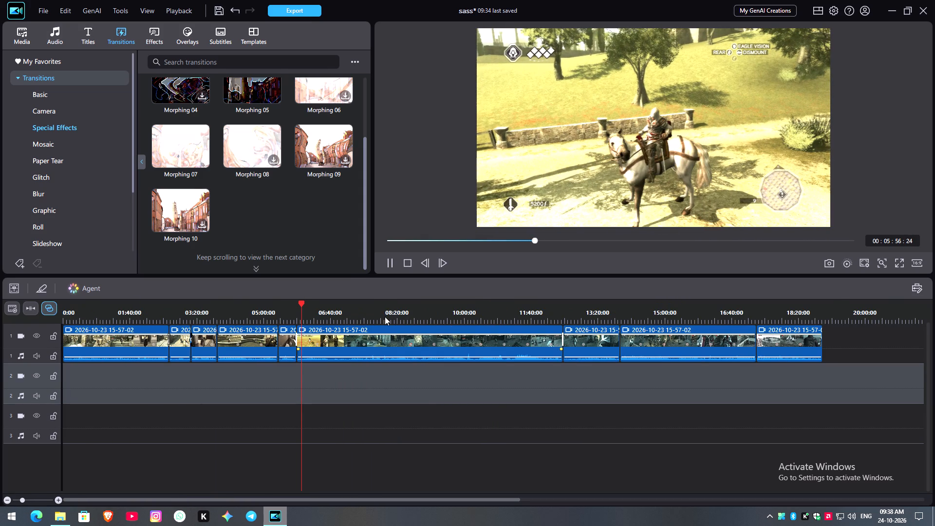
left_click(559, 317)
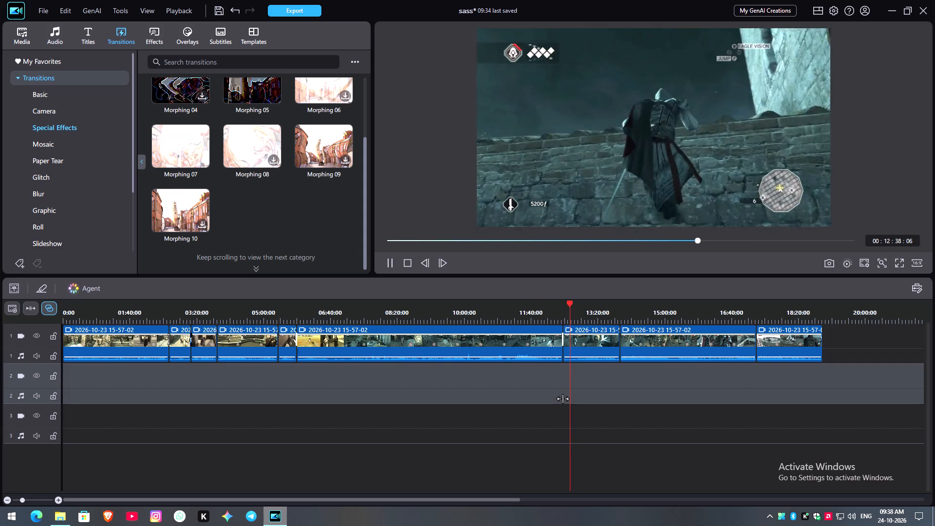
Play from about 13:32 across the clip join at about 13:53 to check the cutscene leading into the fight.
left_click(610, 321)
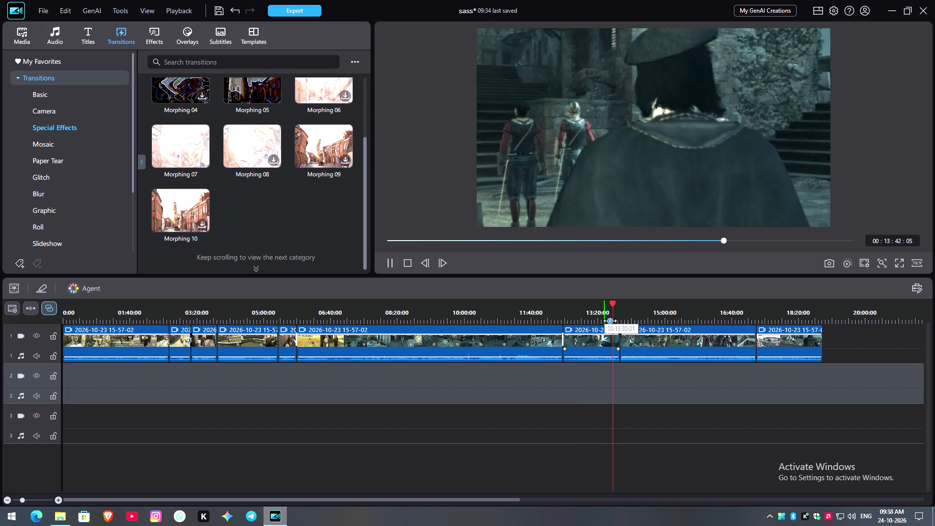
double_click(61, 499)
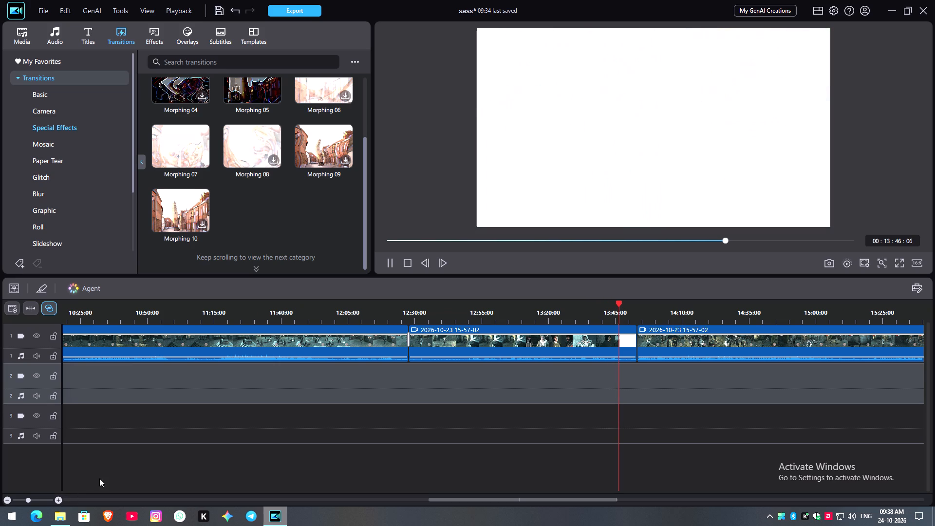
left_click(390, 261)
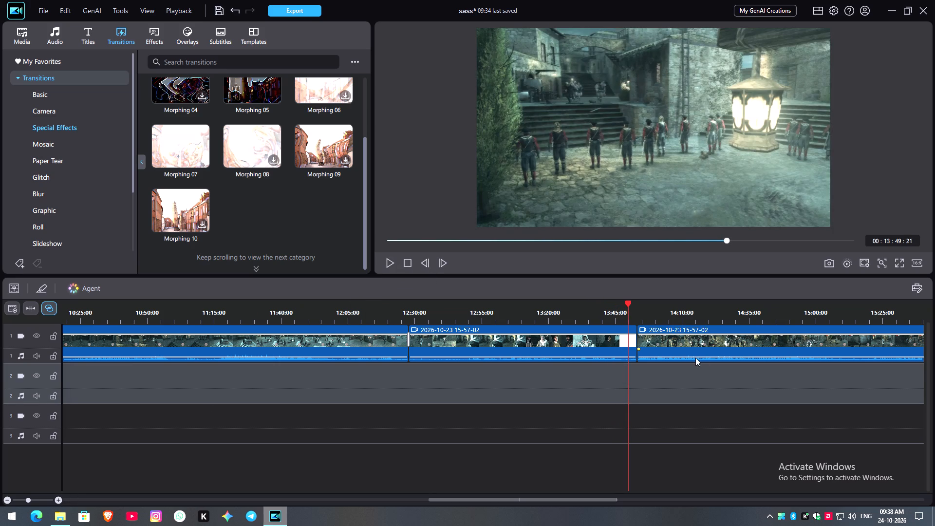
left_click(629, 340)
left_click(627, 340)
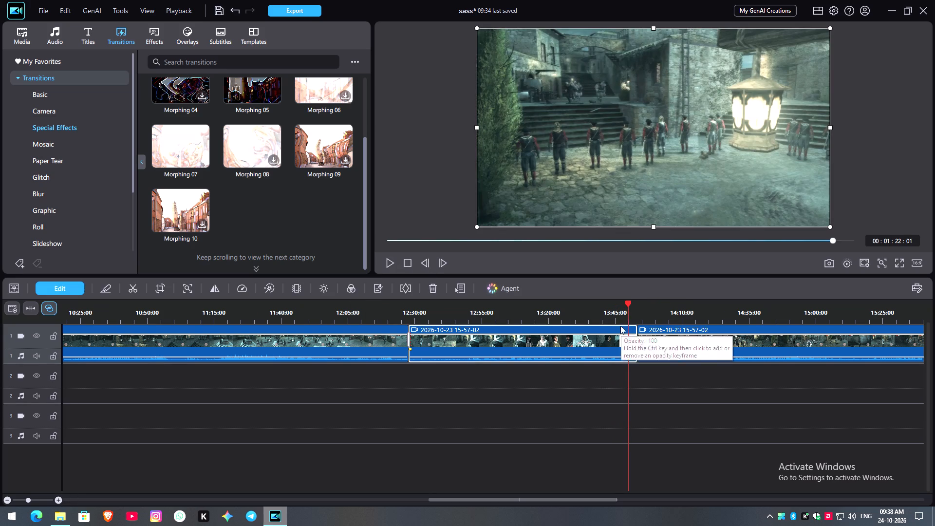
left_click(391, 263)
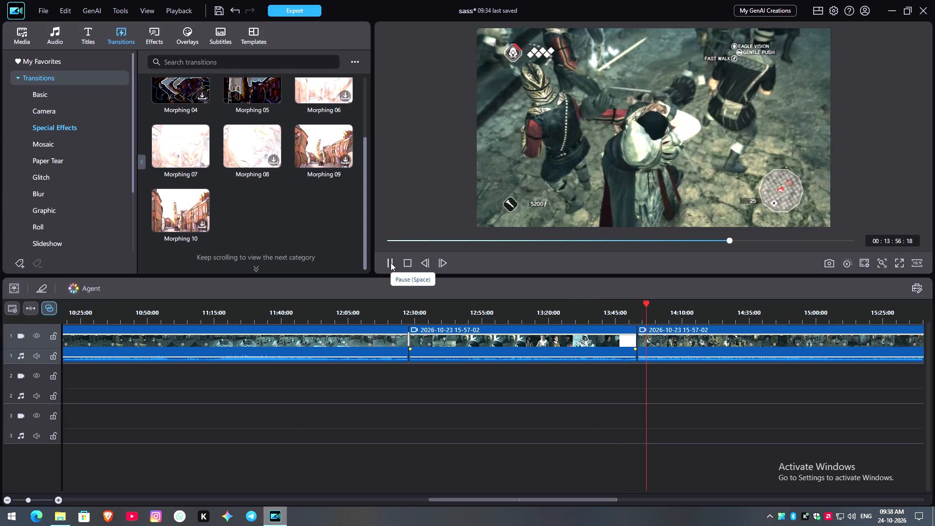
Play from about 17:07 across the join into the last clip to check it.
left_click_drag(521, 502, 556, 498)
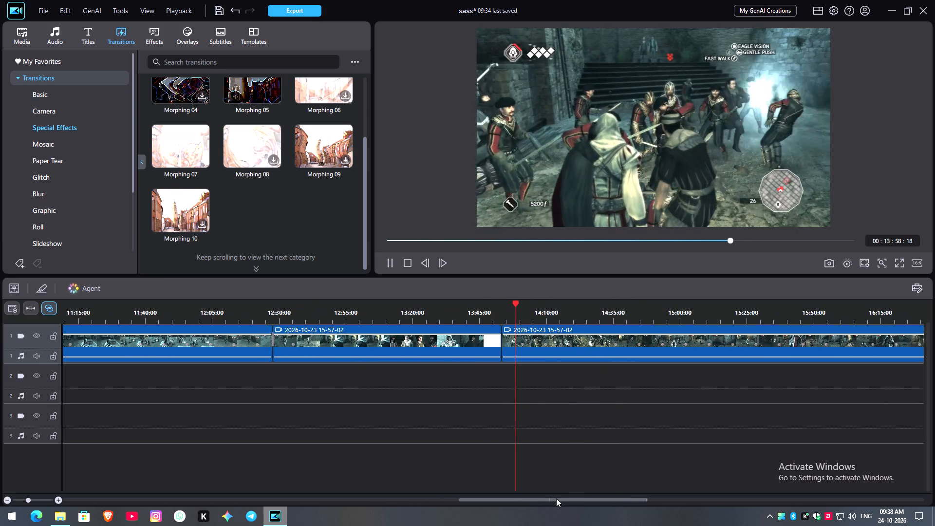
left_click_drag(556, 498, 638, 503)
left_click(627, 318)
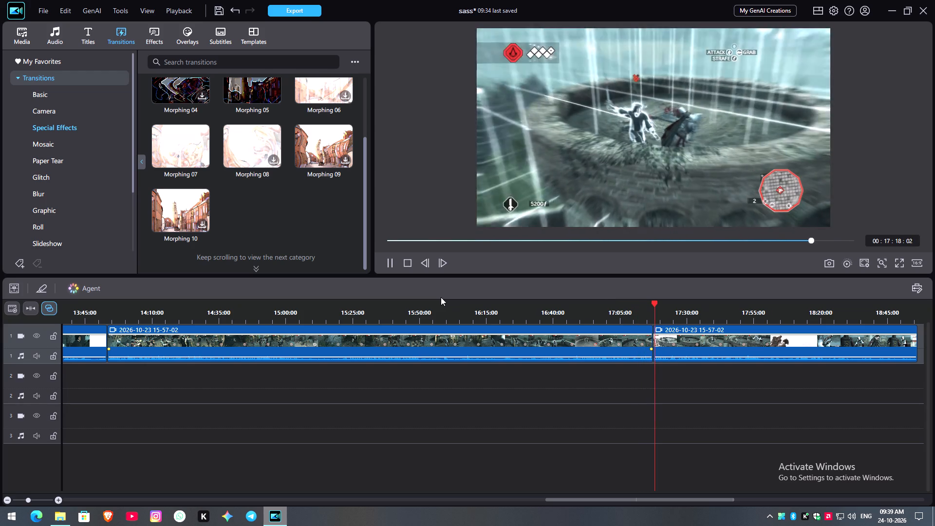
Play the last clip's cutscene from about 18:15 to check it.
left_click_drag(620, 501, 634, 502)
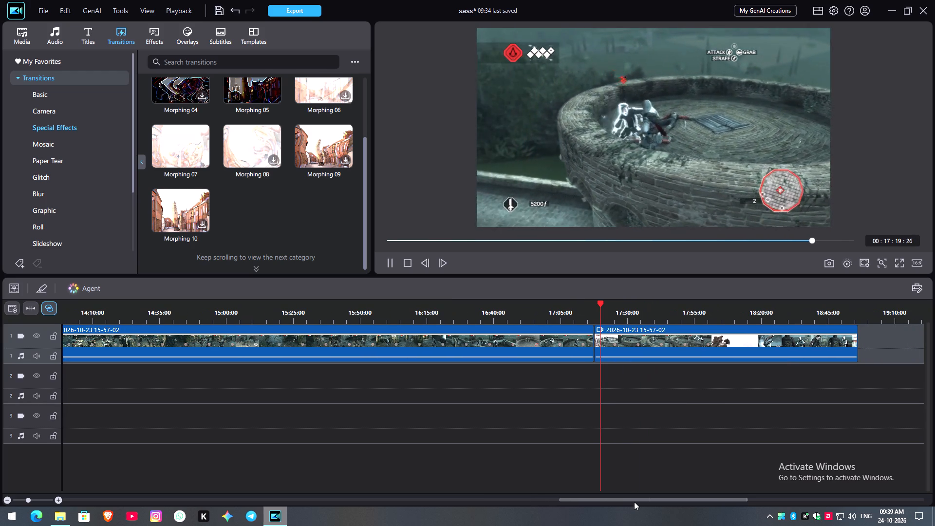
left_click_drag(634, 502, 634, 502)
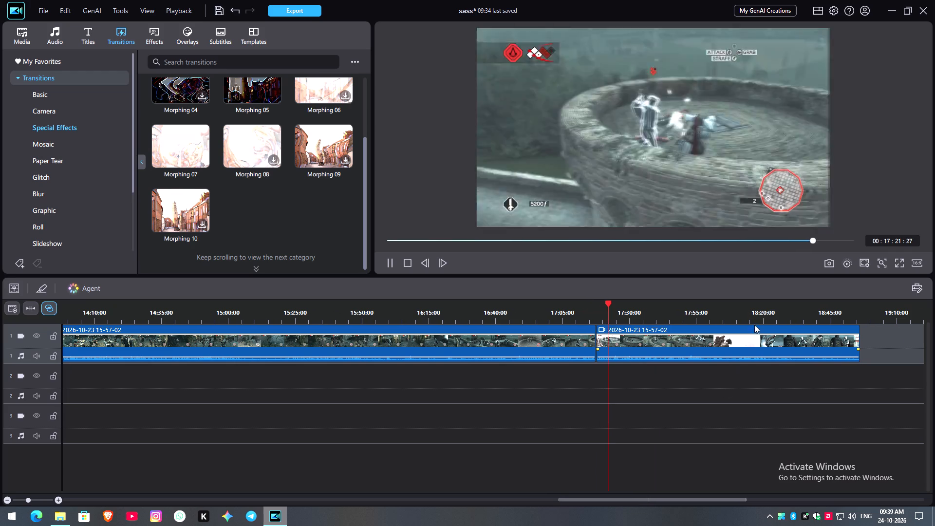
left_click(751, 320)
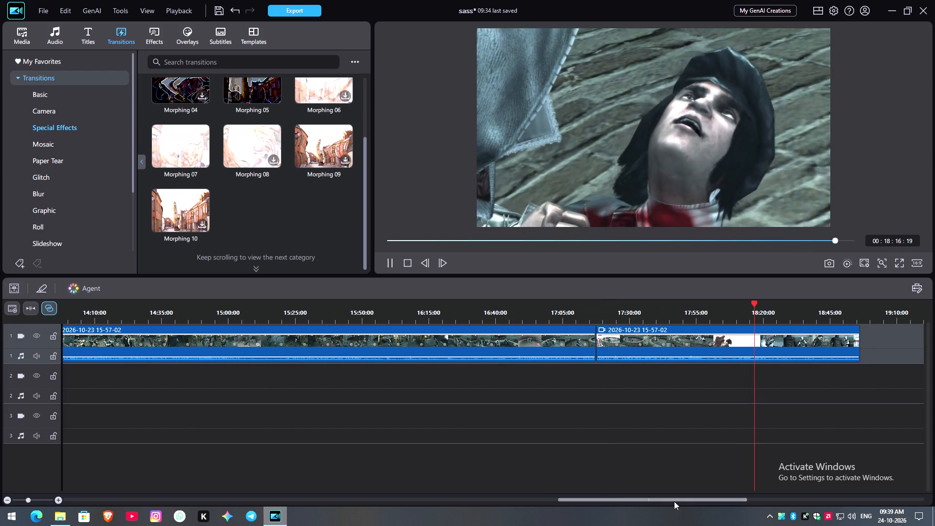
Stop playback, return the playhead to the start of the timeline, and leave no clips selected.
left_click_drag(674, 501, 112, 474)
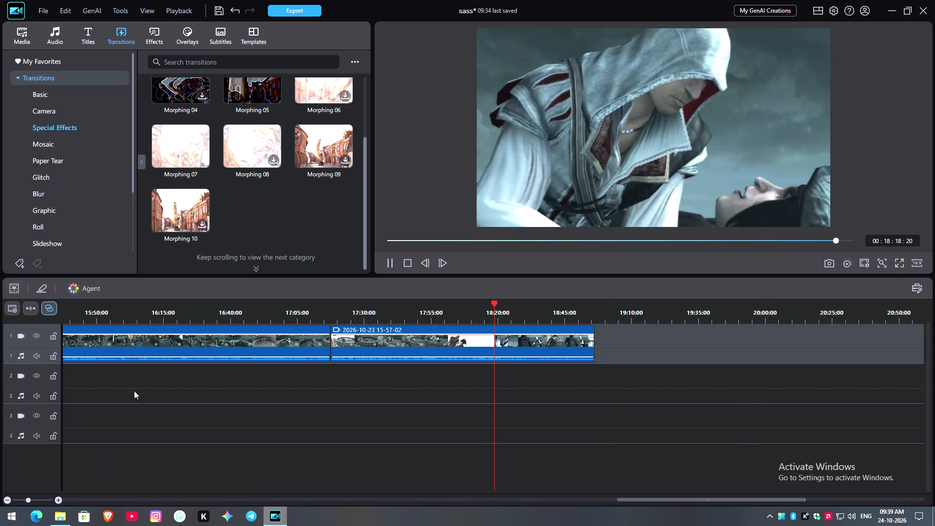
left_click(403, 263)
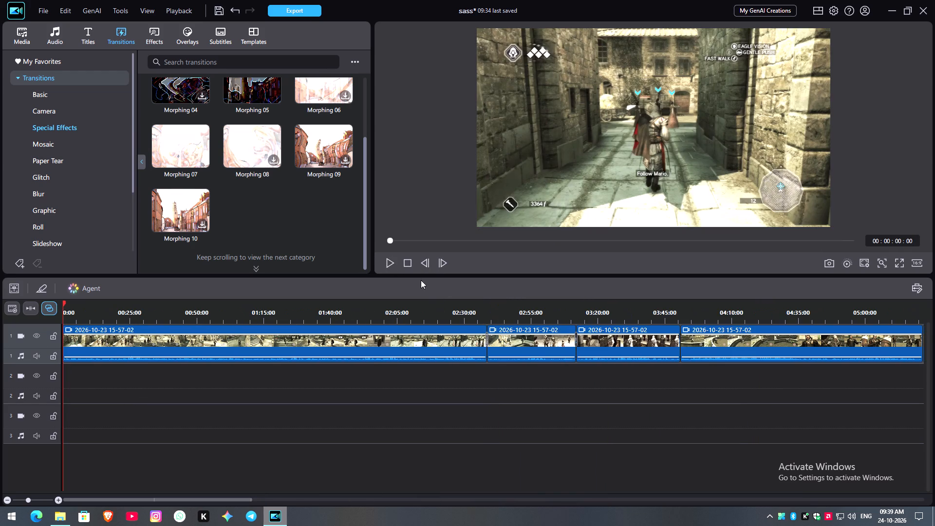
key("ctrl+a")
left_click(365, 377, "ctrl")
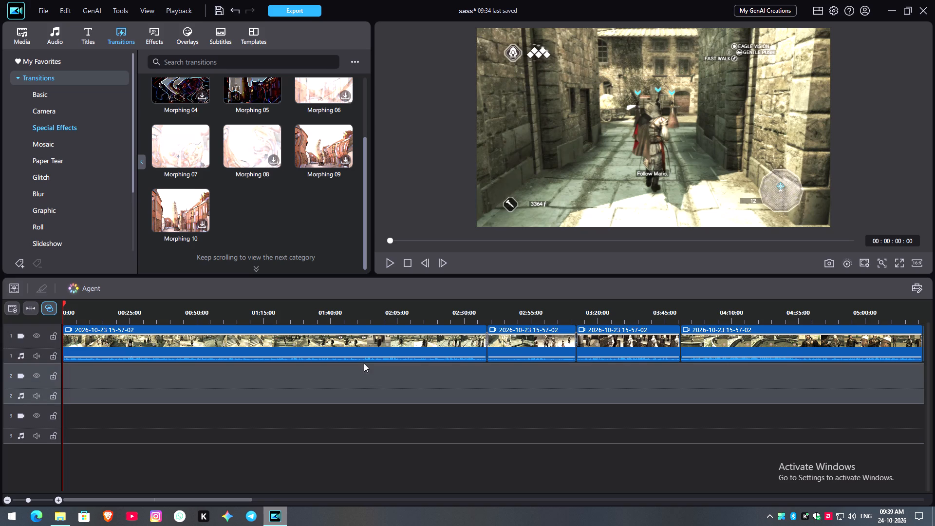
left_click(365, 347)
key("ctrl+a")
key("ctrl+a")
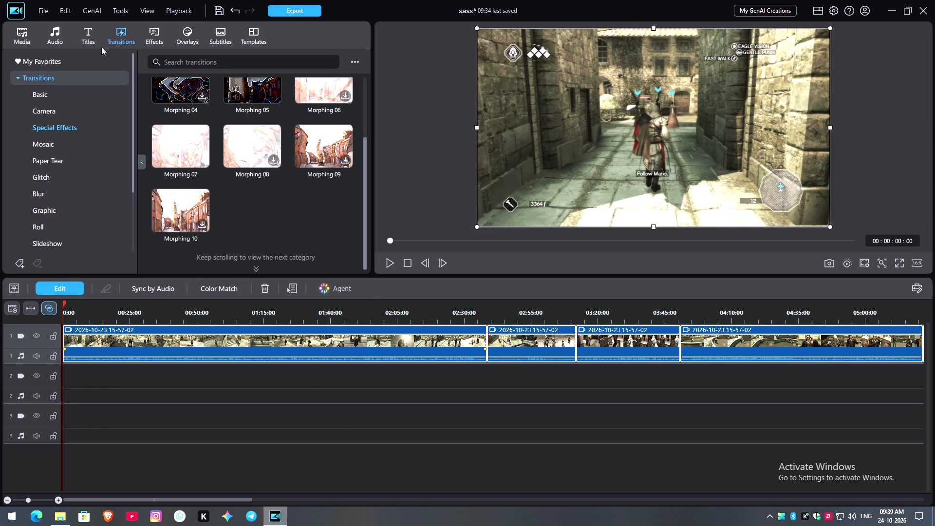
Look through the media library's Color Boards and Brand Kits categories for usable assets.
left_click(22, 38)
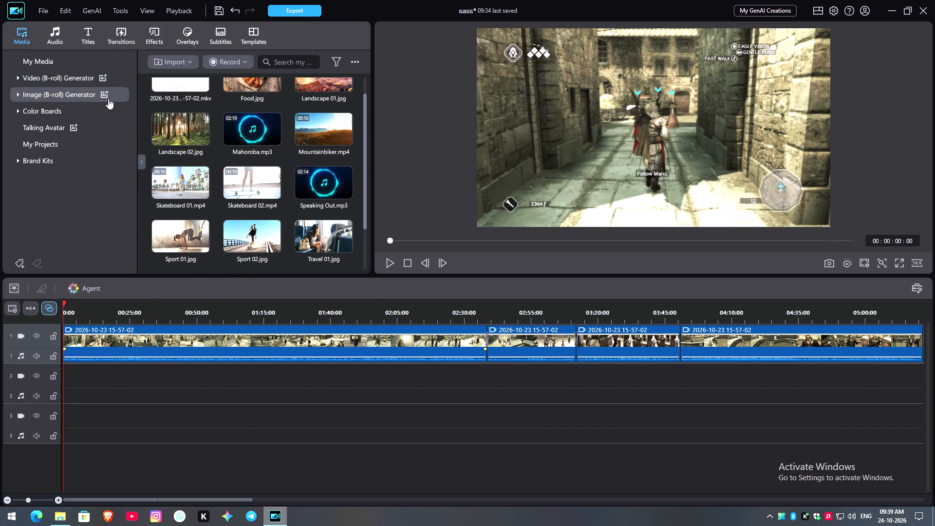
left_click(63, 115)
left_click(56, 144)
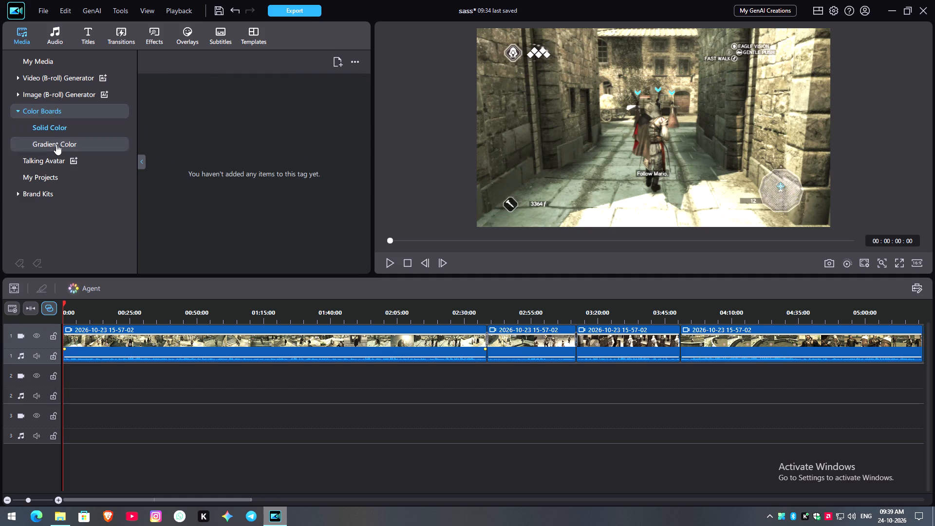
left_click(56, 130)
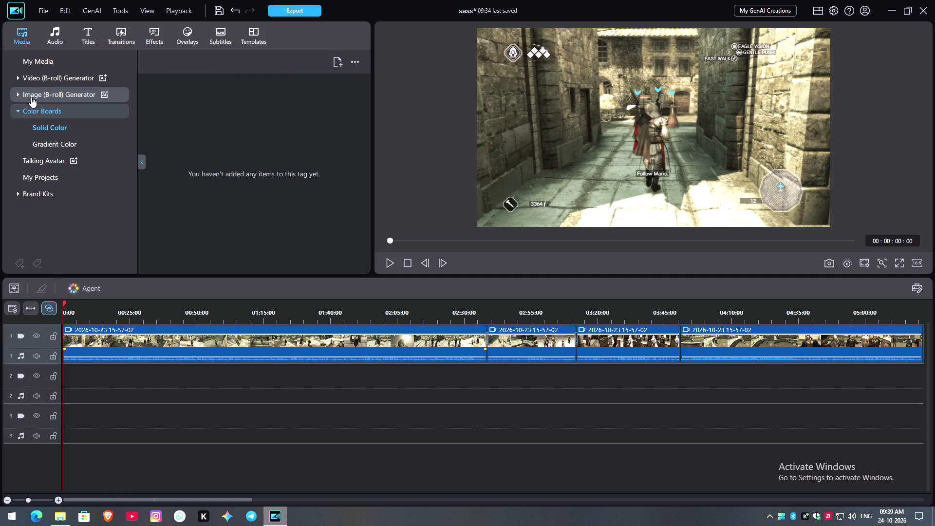
left_click(17, 109)
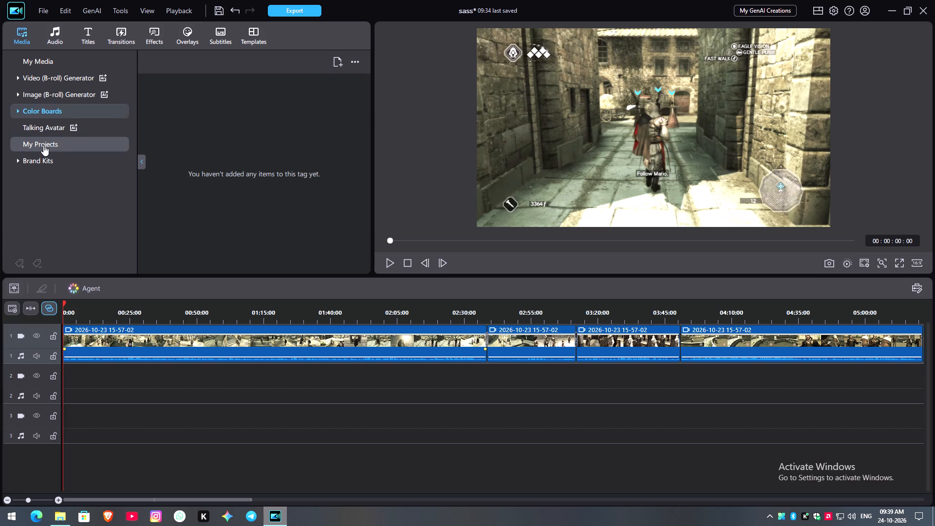
left_click(41, 156)
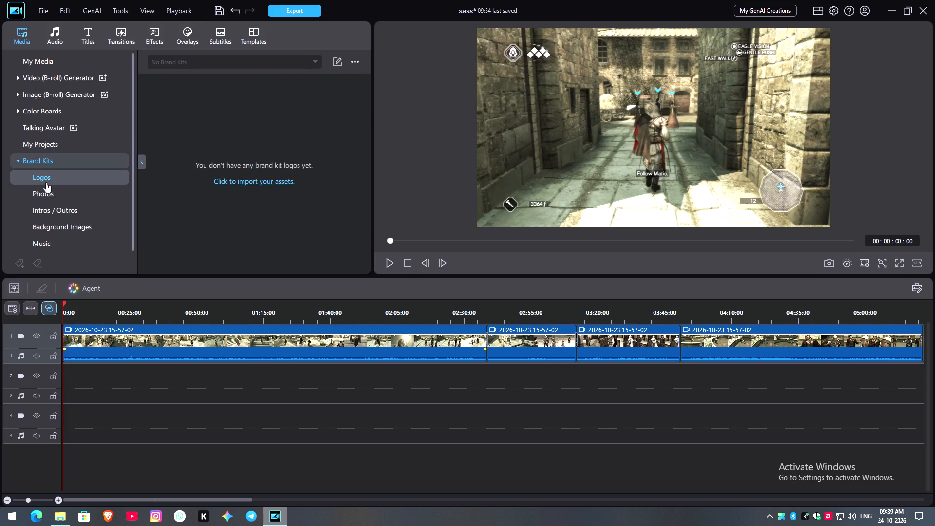
left_click(45, 162)
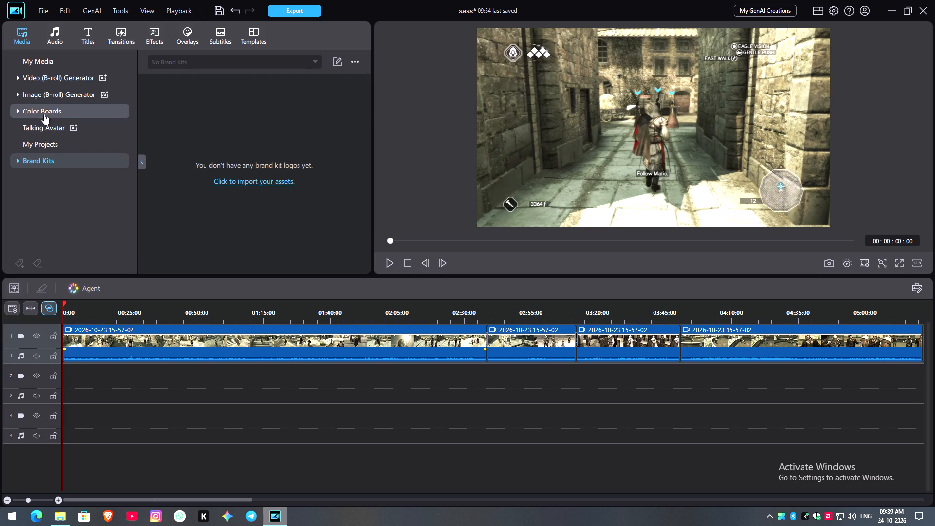
left_click(131, 13)
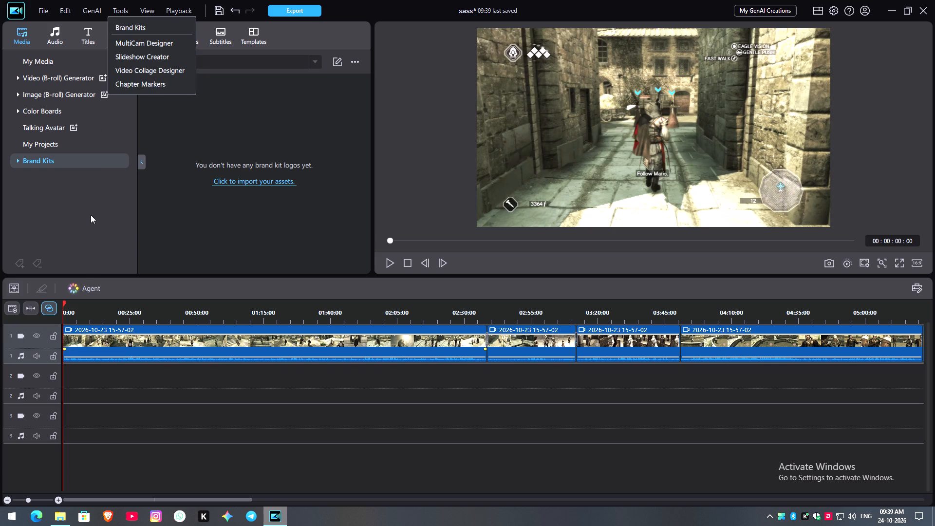
double_click(91, 215)
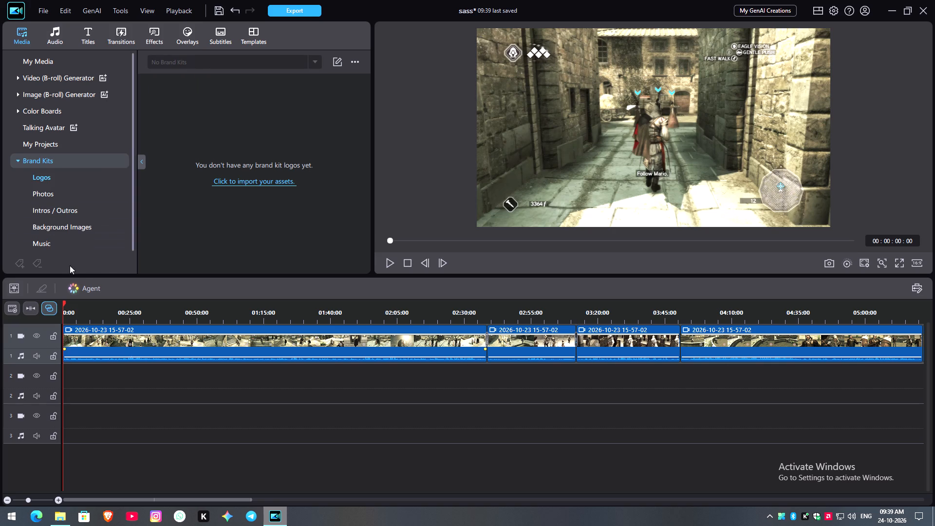
Inspect the Audio Mixer's track levels and the Track Manager options, and close both.
left_click(12, 289)
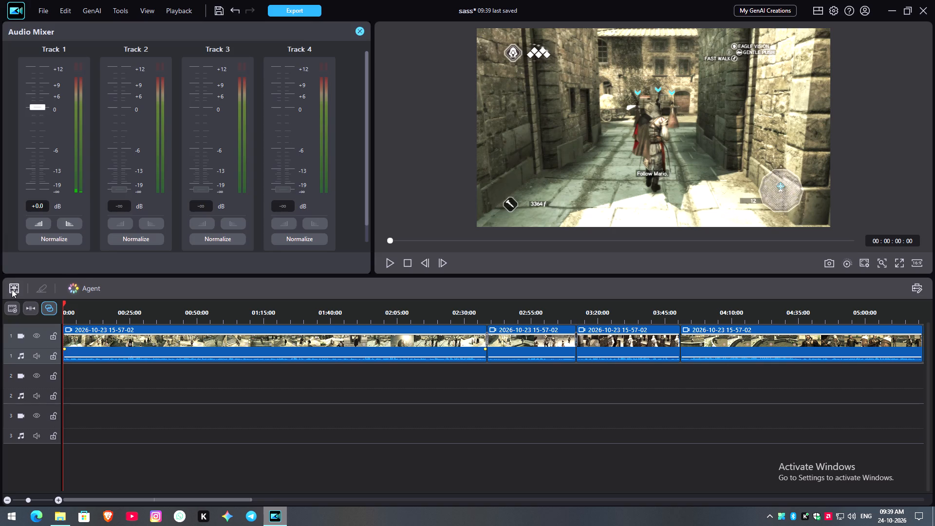
left_click(12, 289)
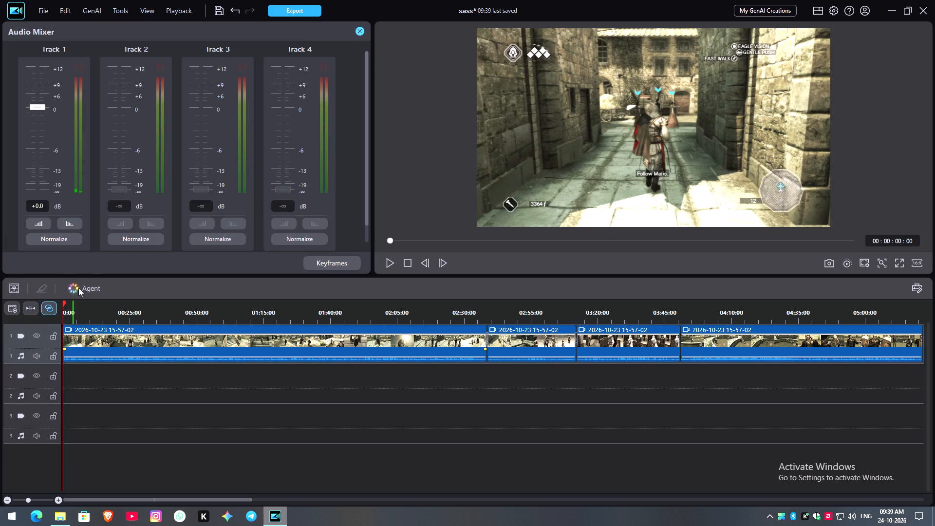
left_click(10, 289)
left_click(27, 305)
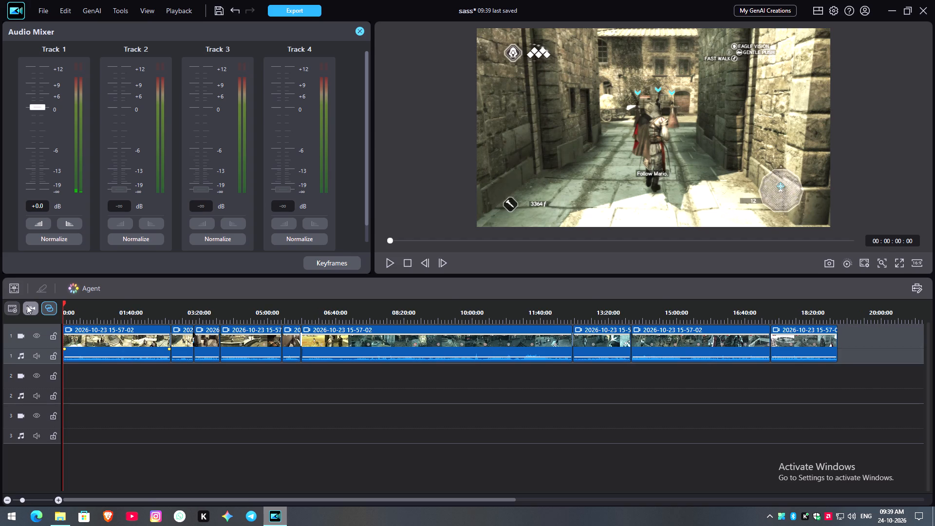
left_click(27, 305)
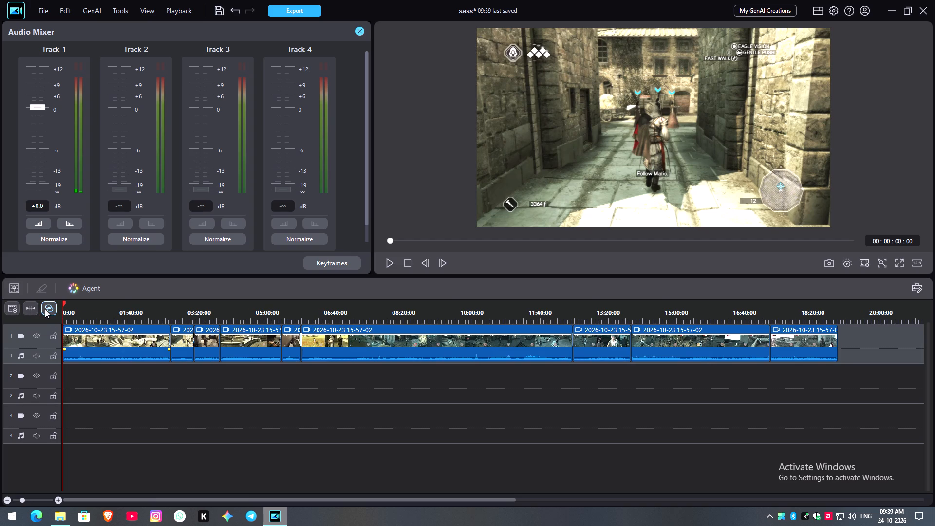
left_click(45, 309)
left_click(48, 311)
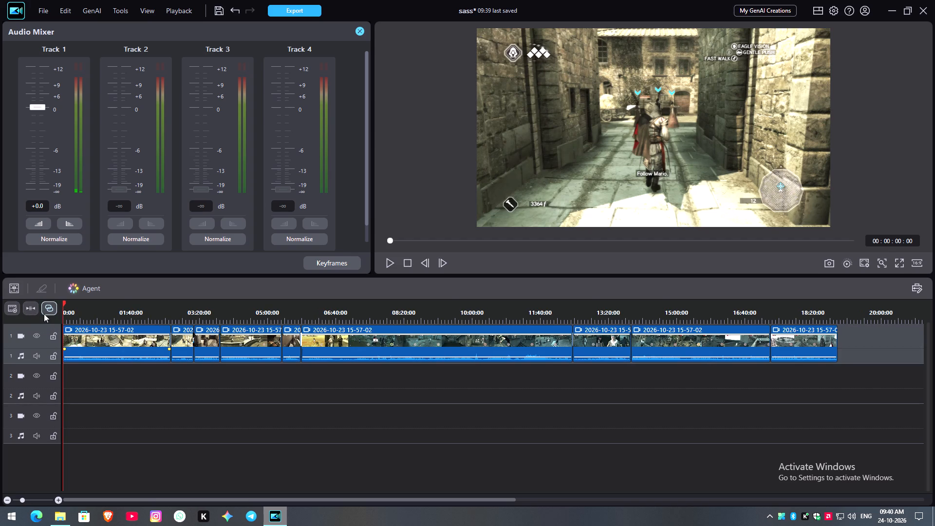
left_click(14, 308)
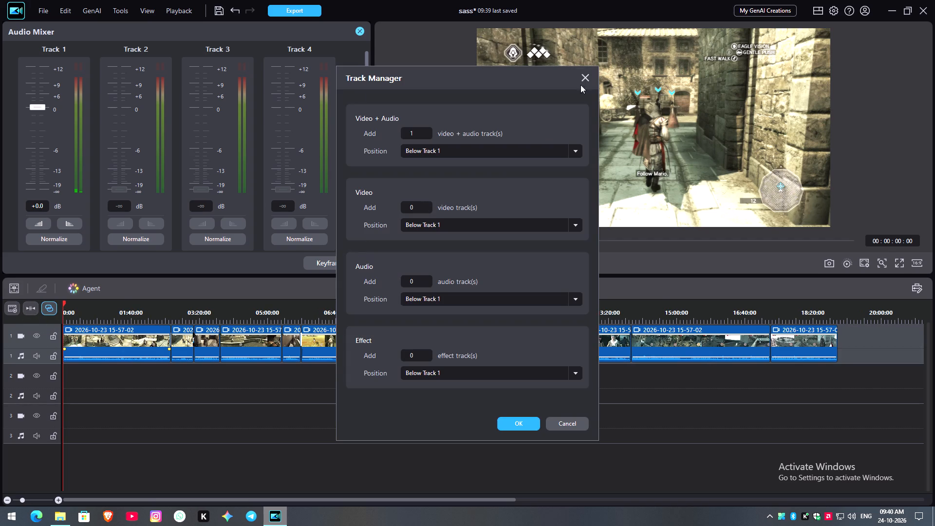
left_click(588, 81)
left_click(358, 29)
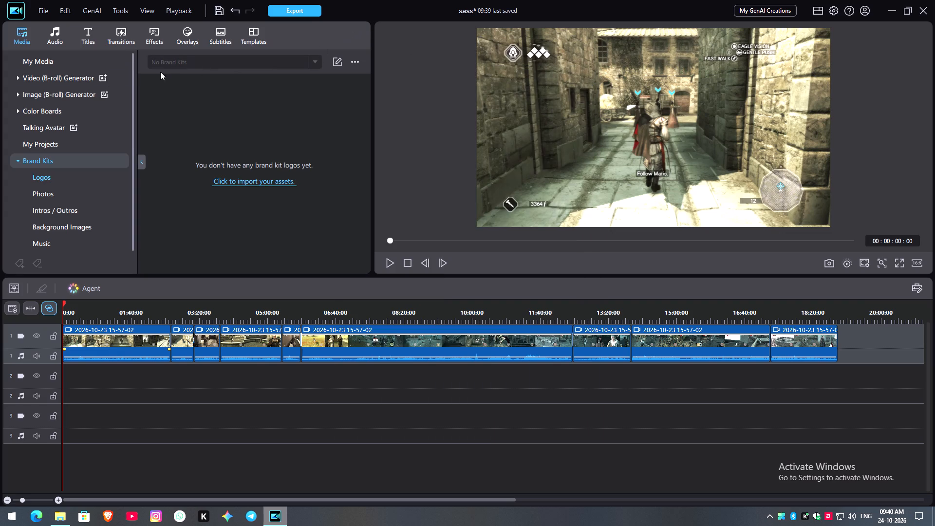
Explore the Image to Video generator's Hot templates, Character Motion Swap, AI Cinematic Shorts and Image + Text modes, and close the generator.
left_click(51, 64)
left_click(50, 78)
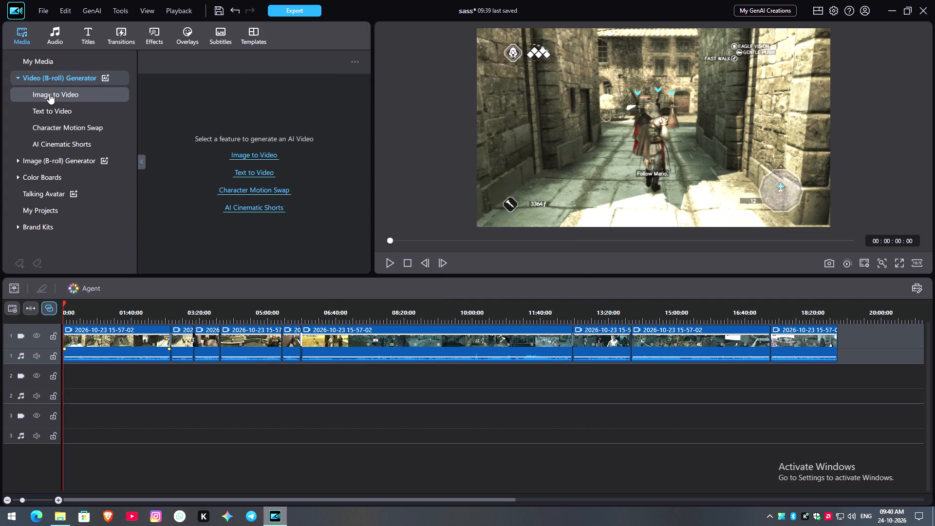
left_click(49, 94)
left_click(52, 113)
left_click(55, 131)
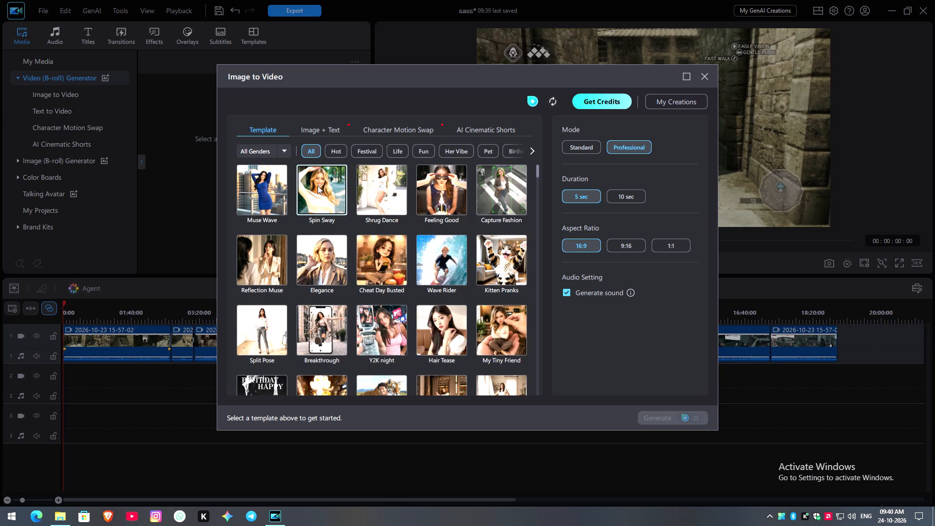
left_click(346, 150)
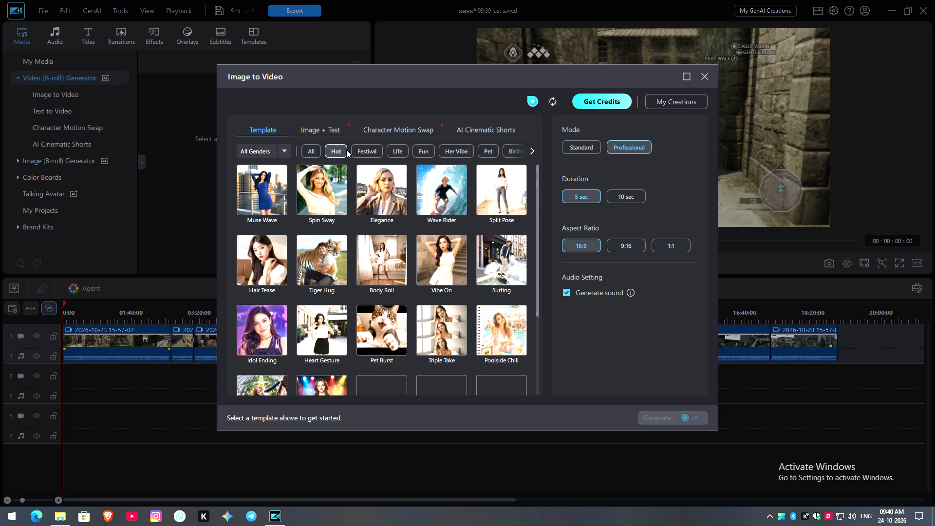
left_click(261, 336)
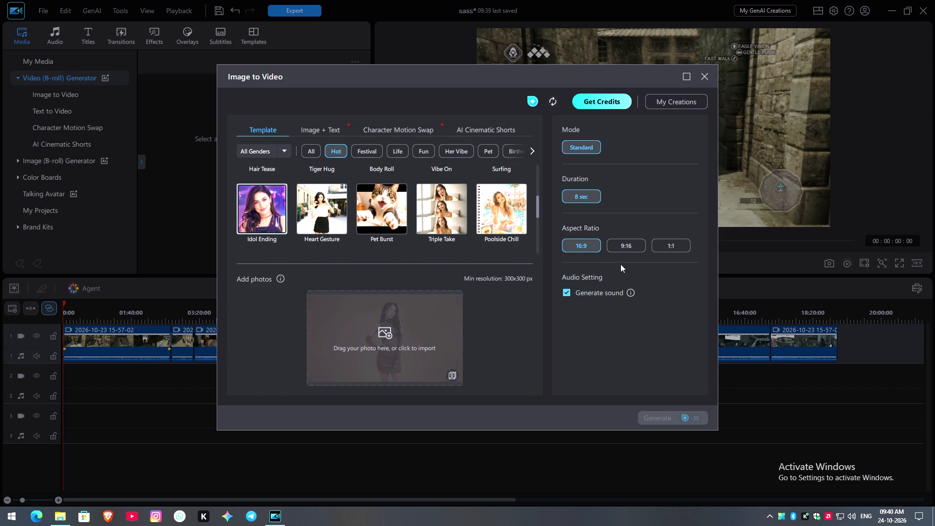
scroll(617, 223, "up", 3)
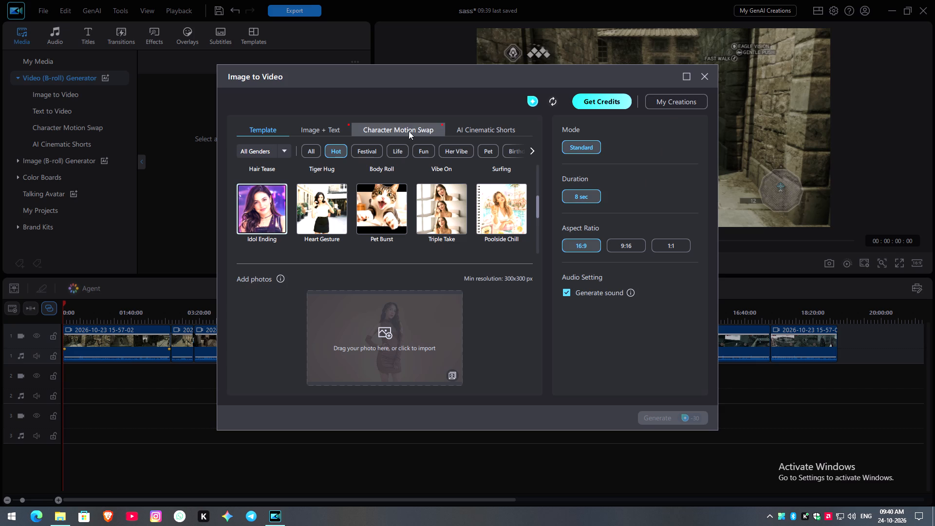
left_click(402, 128)
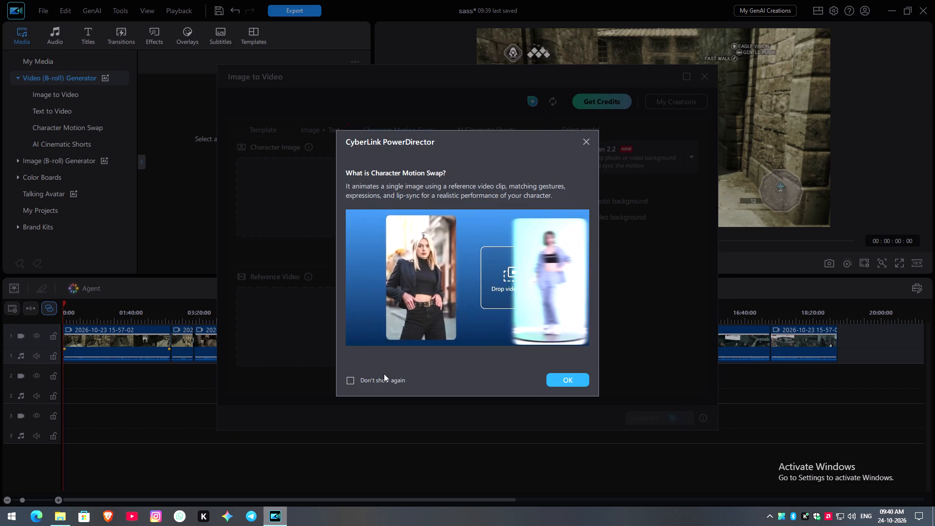
left_click(379, 379)
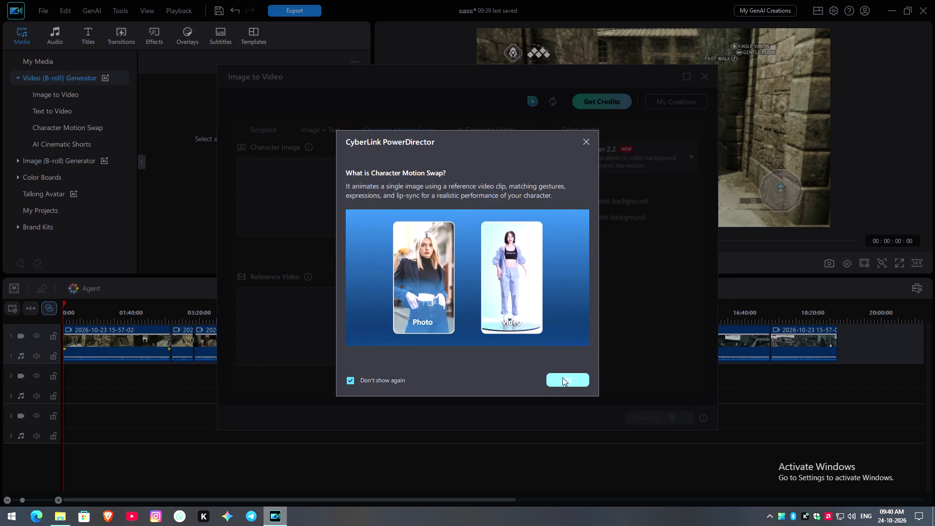
left_click(562, 377)
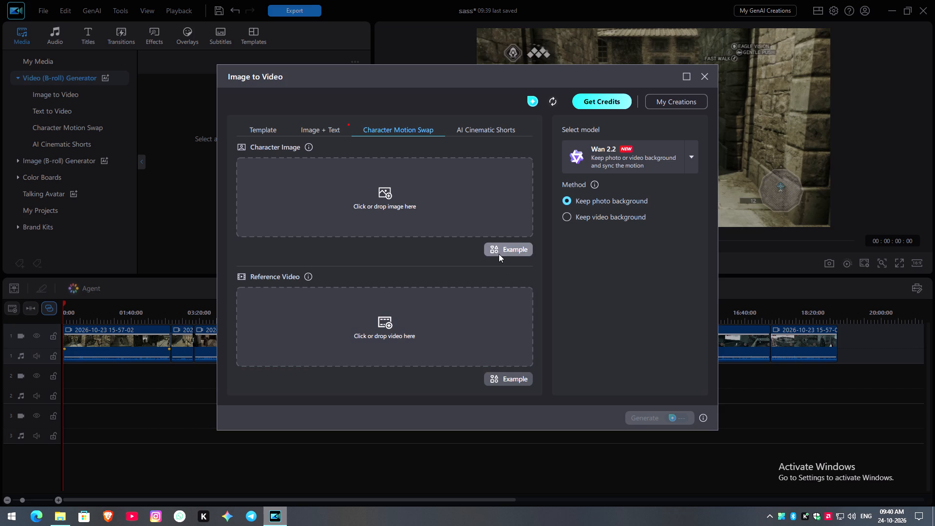
left_click(469, 127)
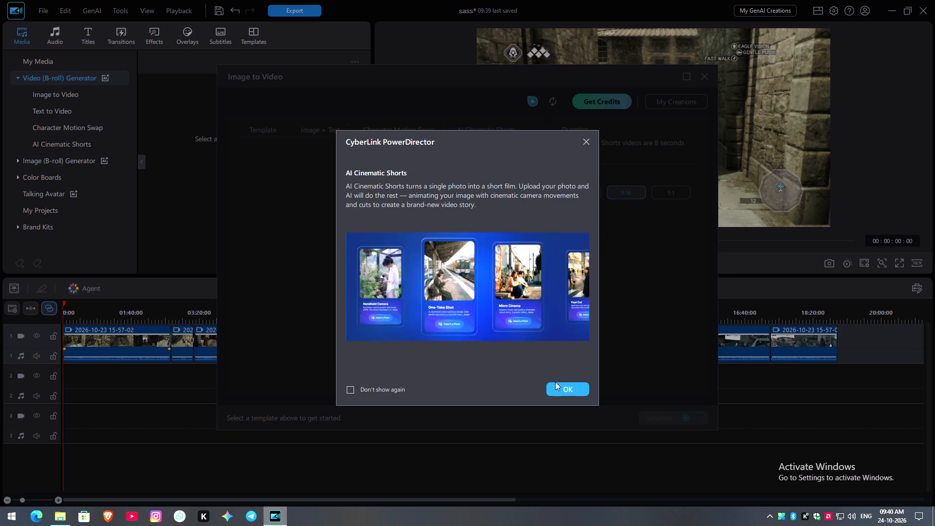
left_click(560, 388)
left_click(331, 129)
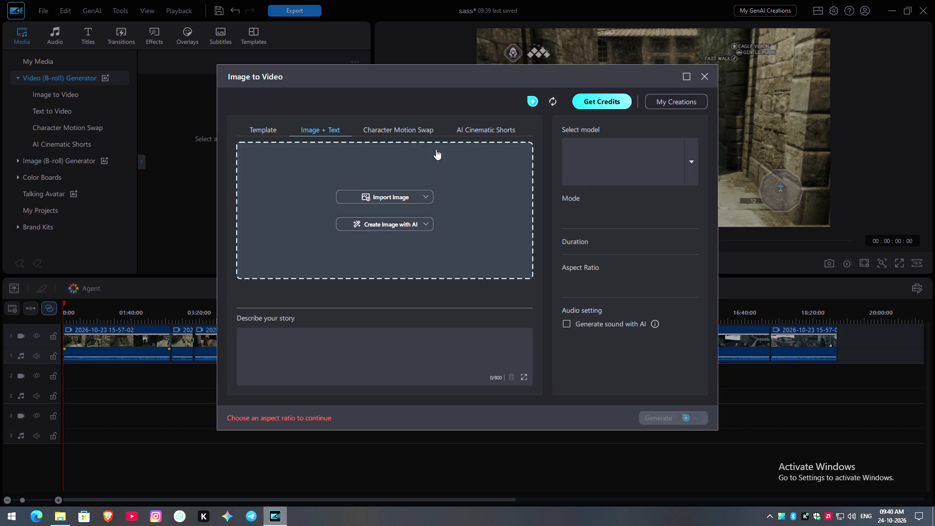
left_click(708, 71)
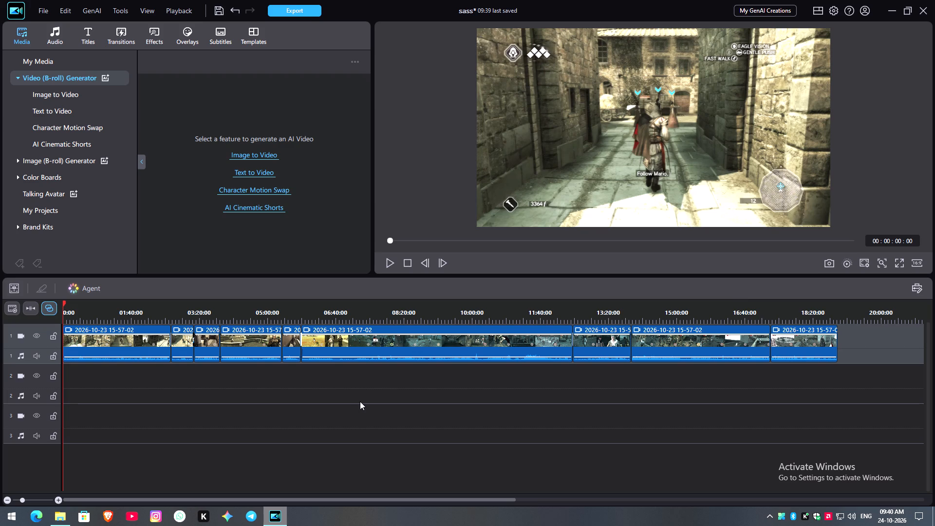
Review the tools offered in Customize Toolbar and close the dialog.
left_click(917, 289)
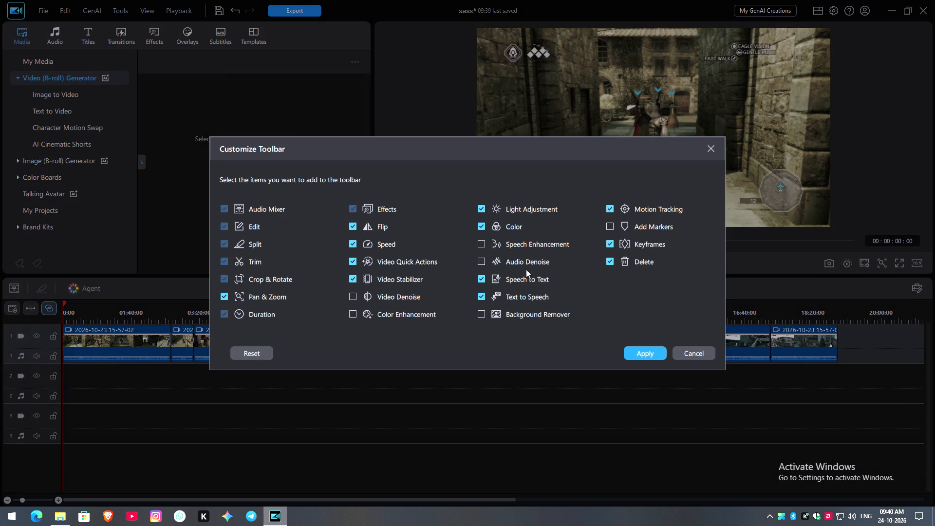
left_click(709, 148)
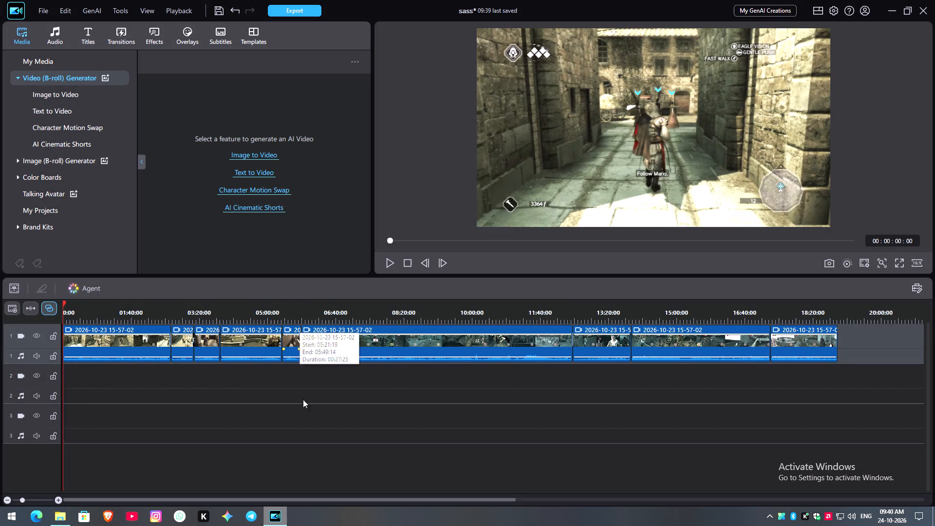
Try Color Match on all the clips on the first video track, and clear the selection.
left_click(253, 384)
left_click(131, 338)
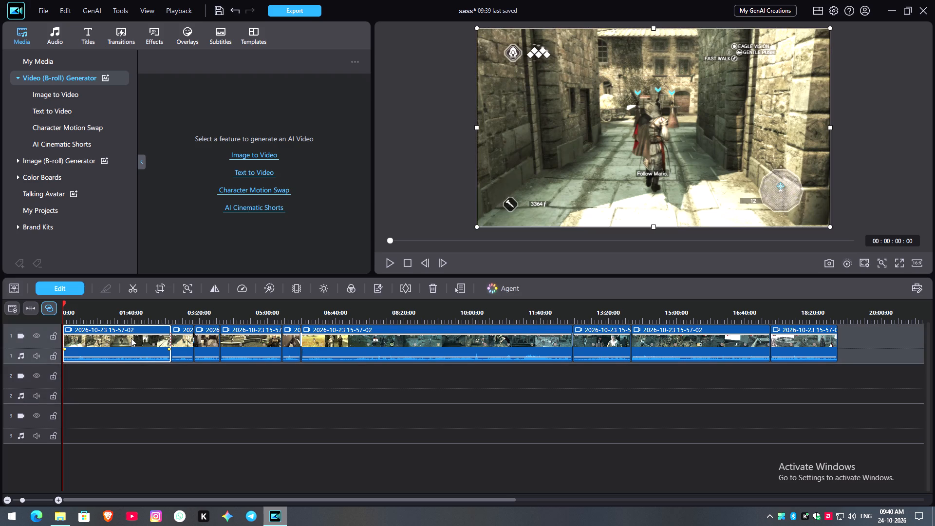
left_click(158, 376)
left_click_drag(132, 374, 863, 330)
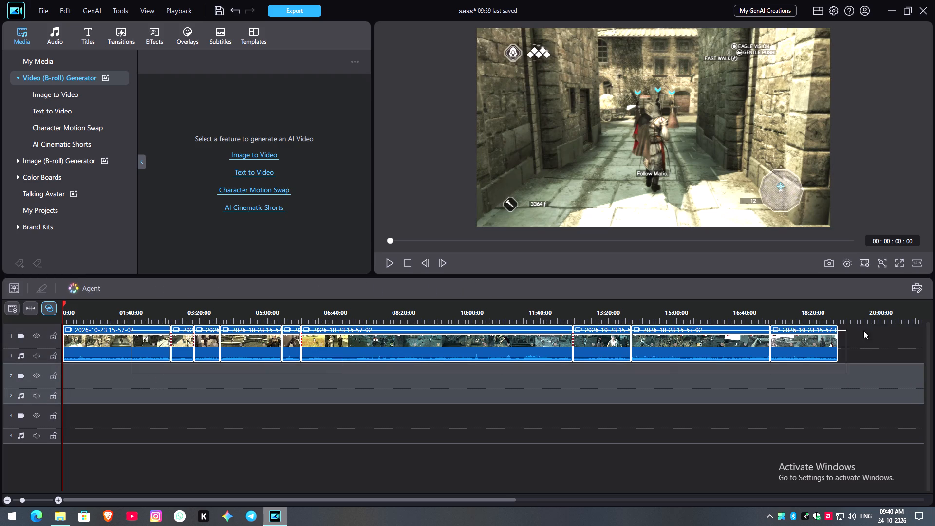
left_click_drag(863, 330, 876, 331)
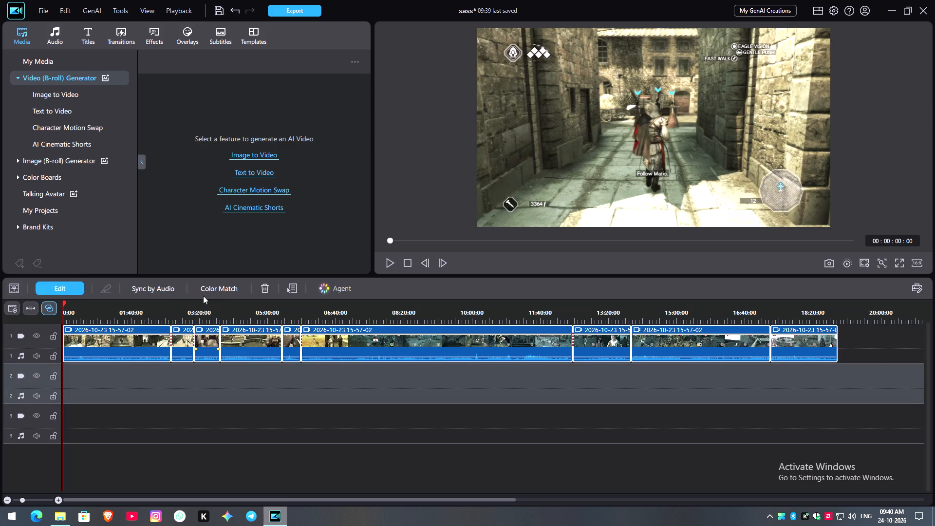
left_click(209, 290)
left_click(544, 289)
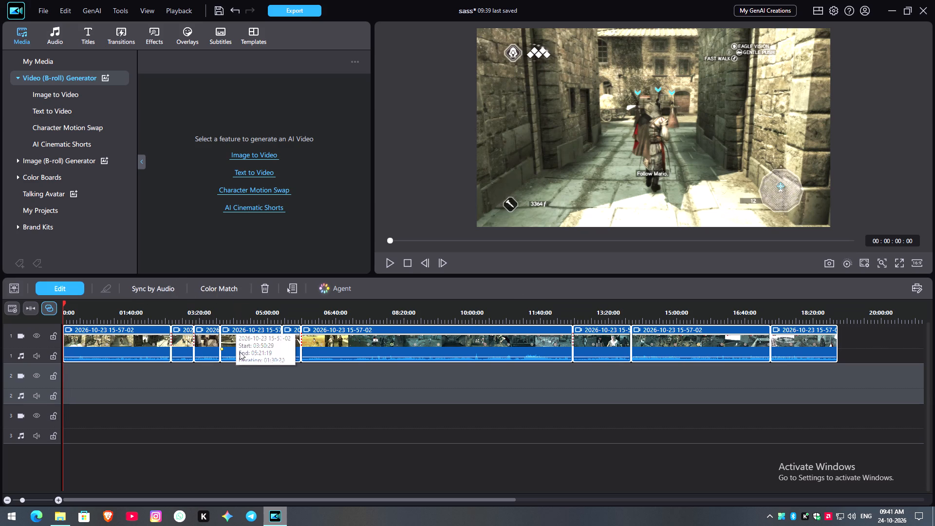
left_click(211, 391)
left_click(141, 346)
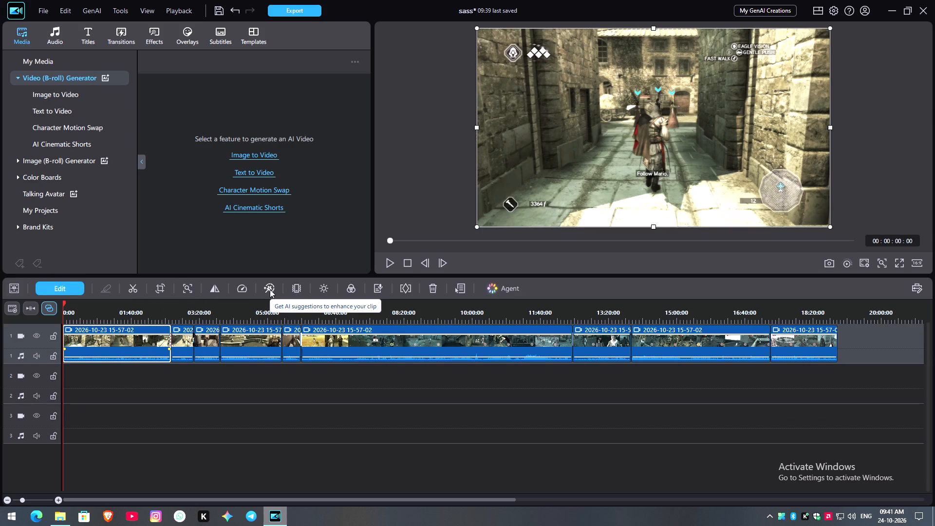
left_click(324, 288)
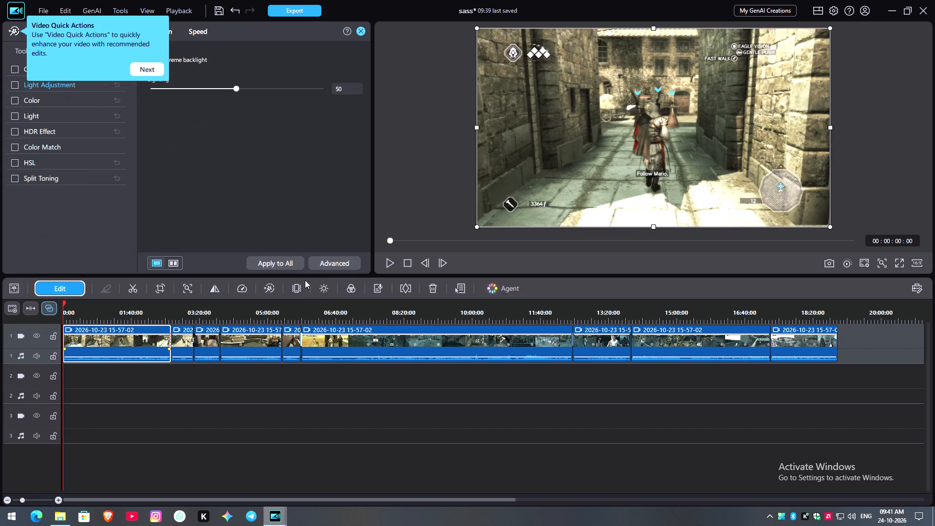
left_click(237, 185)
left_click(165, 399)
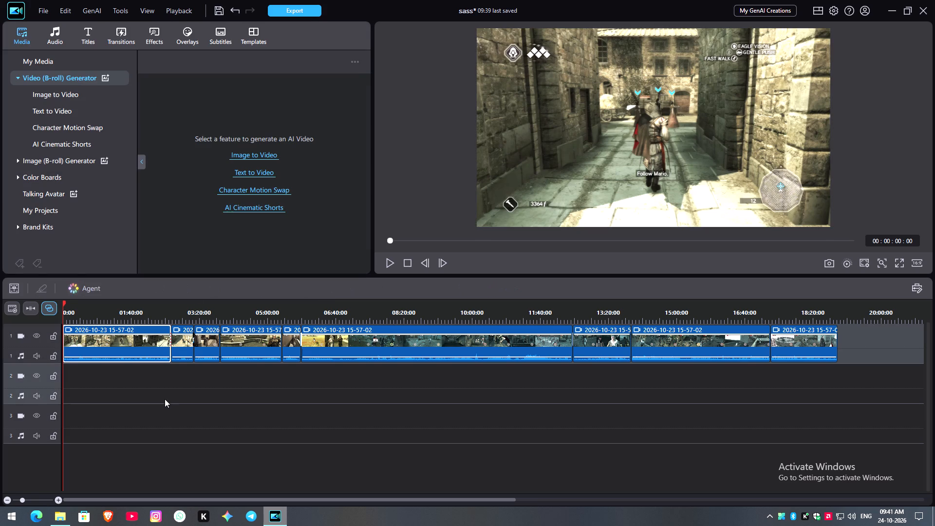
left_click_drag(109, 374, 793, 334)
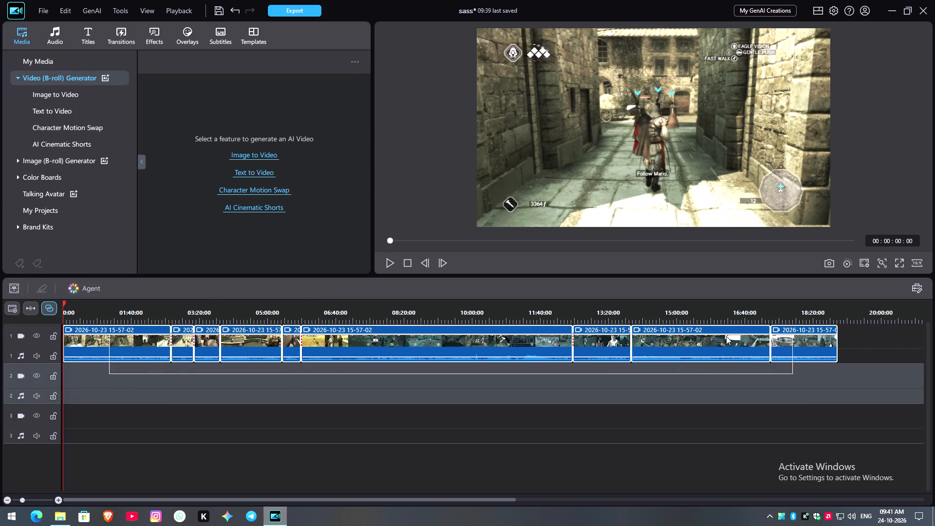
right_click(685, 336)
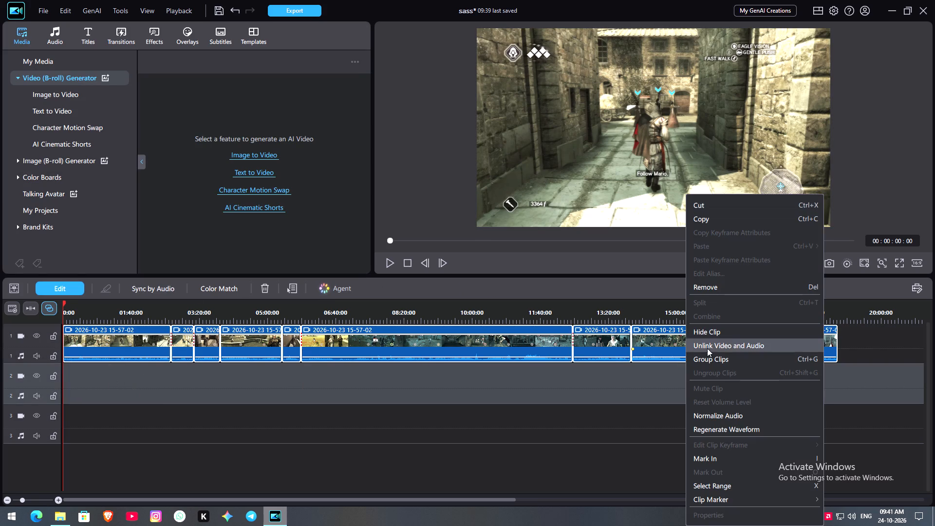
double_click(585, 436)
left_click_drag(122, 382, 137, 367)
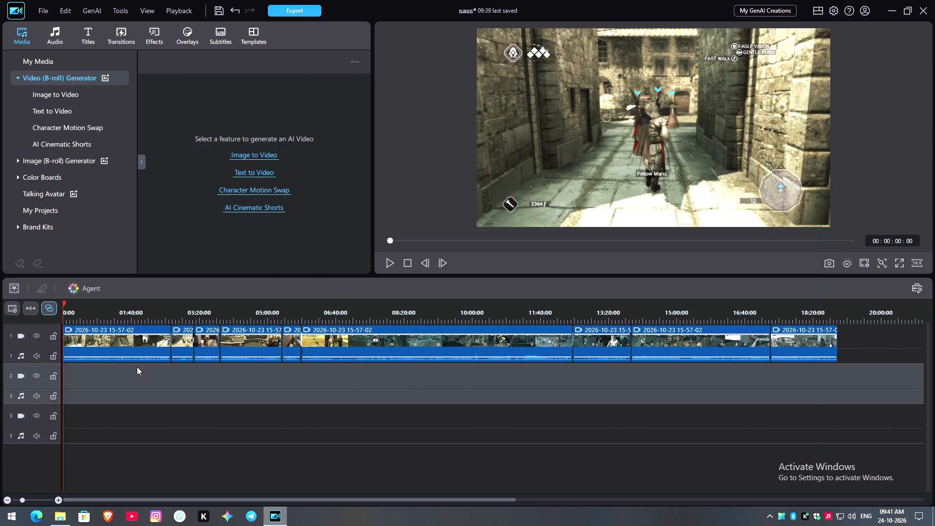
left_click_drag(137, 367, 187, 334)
Enable HDR Effect, Light, Color Enhancement and Light Adjustment on the first clip of the first video track.
left_click(136, 345)
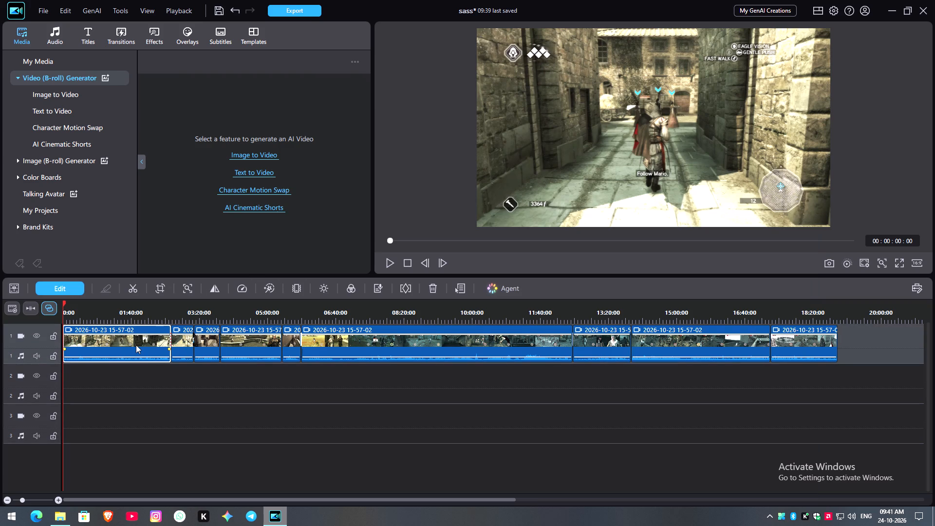
left_click(333, 289)
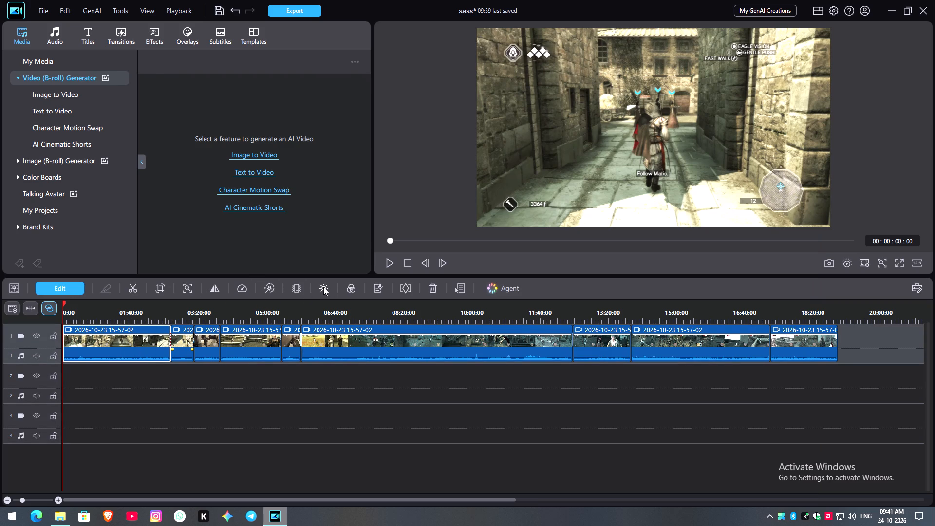
left_click(323, 287)
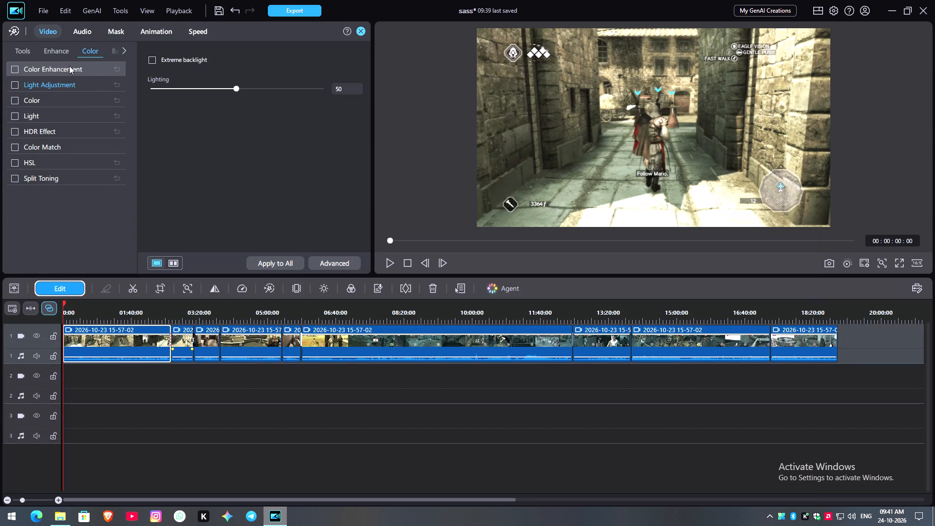
left_click(14, 135)
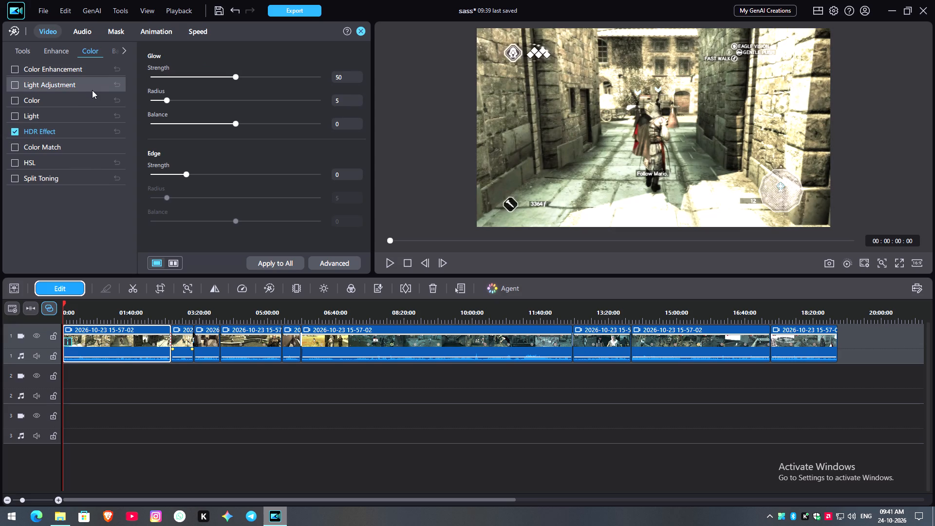
left_click(15, 115)
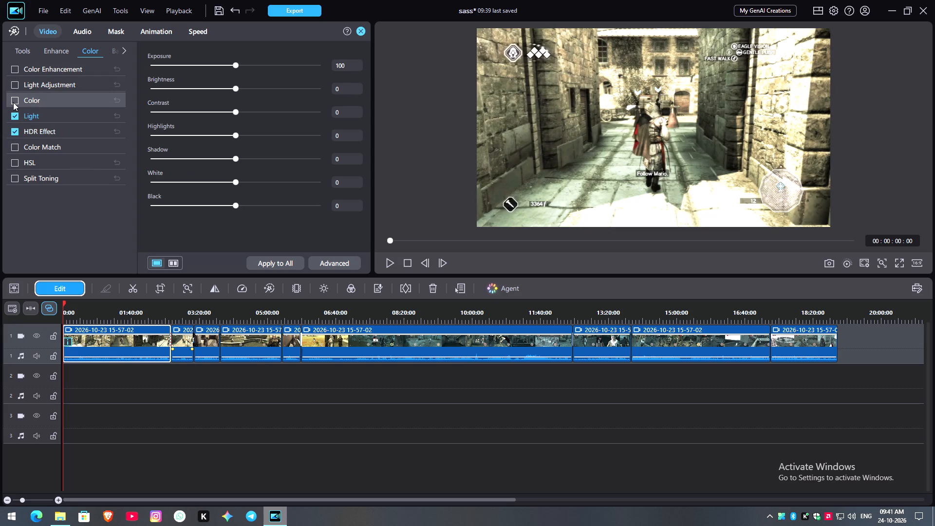
left_click(15, 72)
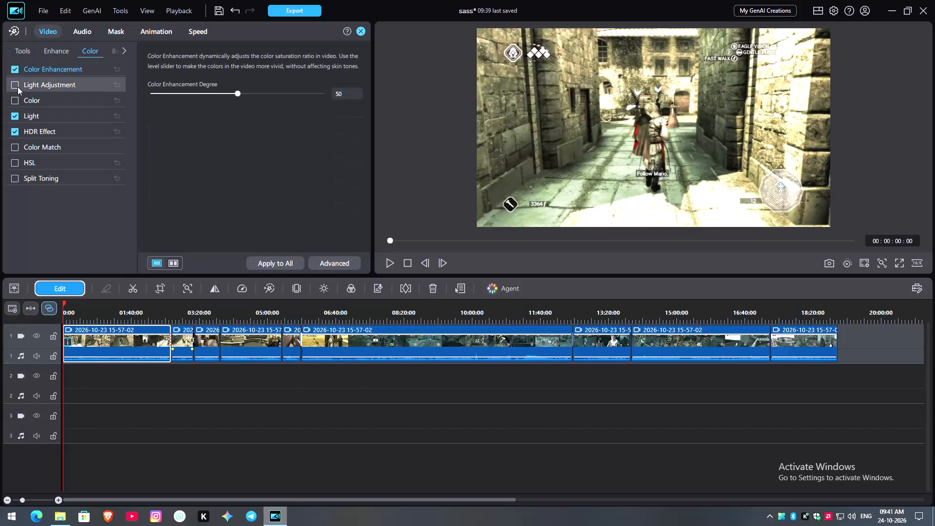
left_click(18, 87)
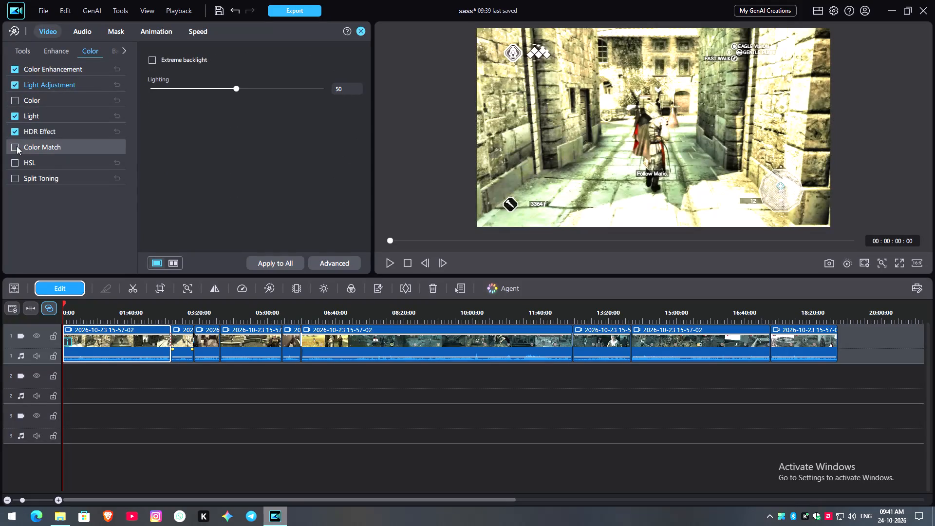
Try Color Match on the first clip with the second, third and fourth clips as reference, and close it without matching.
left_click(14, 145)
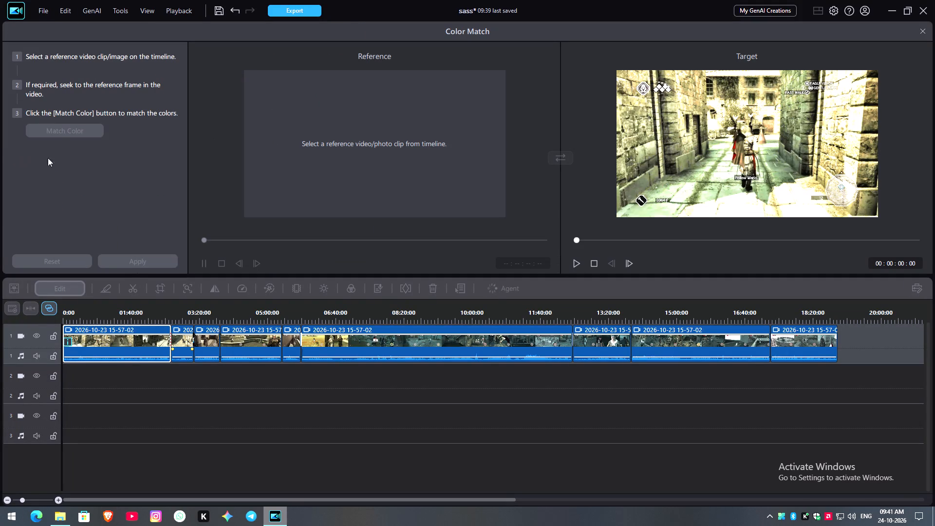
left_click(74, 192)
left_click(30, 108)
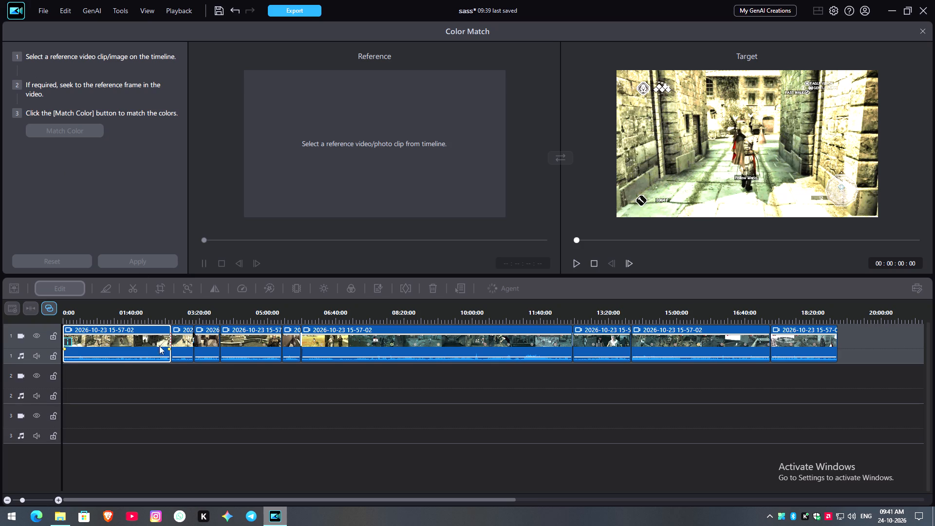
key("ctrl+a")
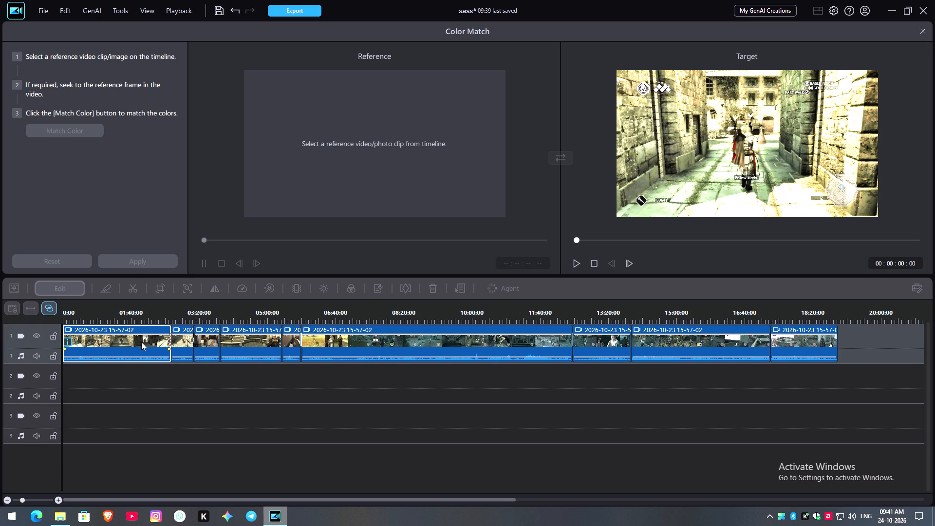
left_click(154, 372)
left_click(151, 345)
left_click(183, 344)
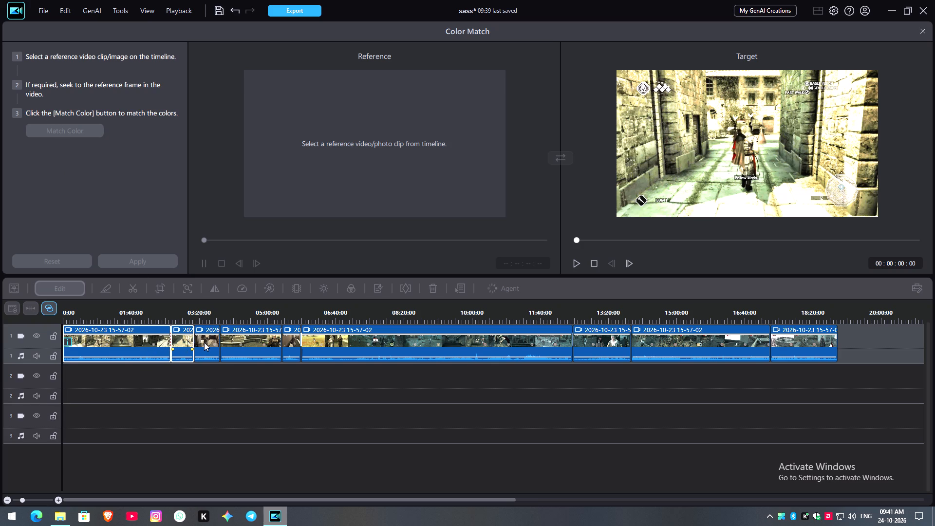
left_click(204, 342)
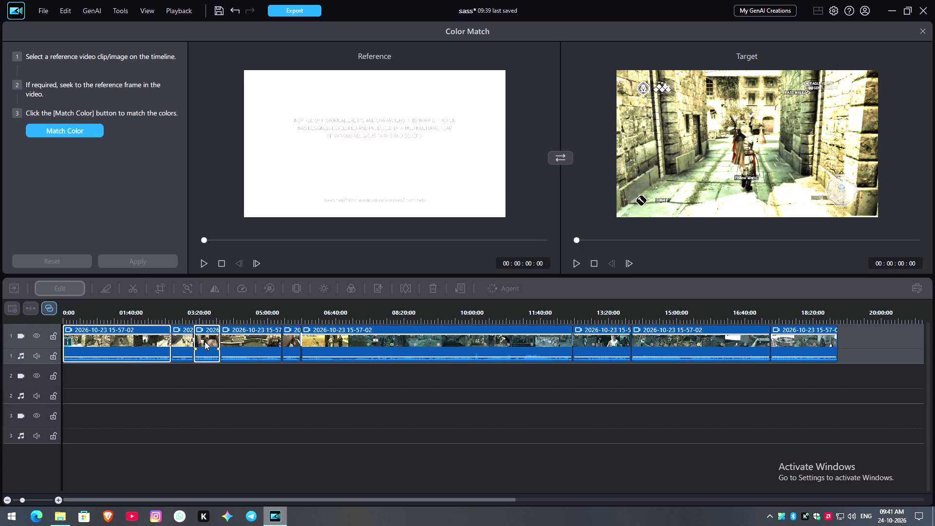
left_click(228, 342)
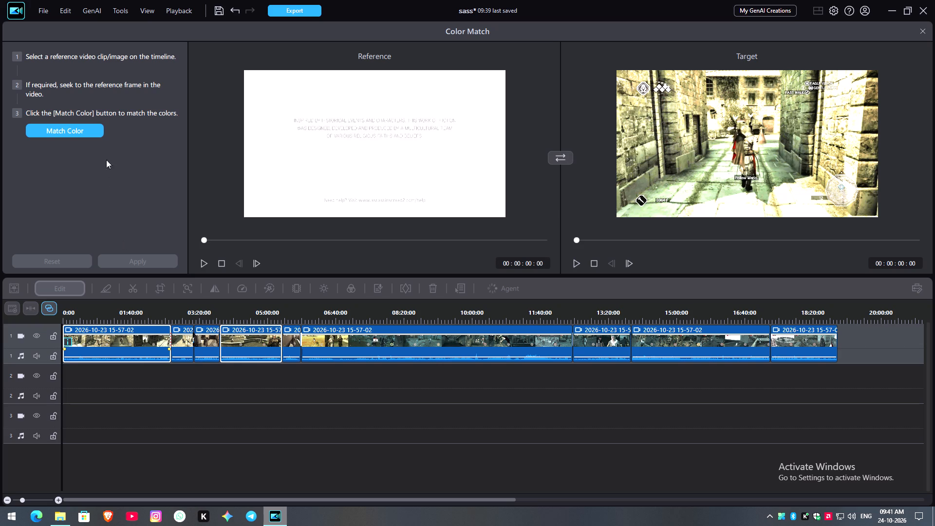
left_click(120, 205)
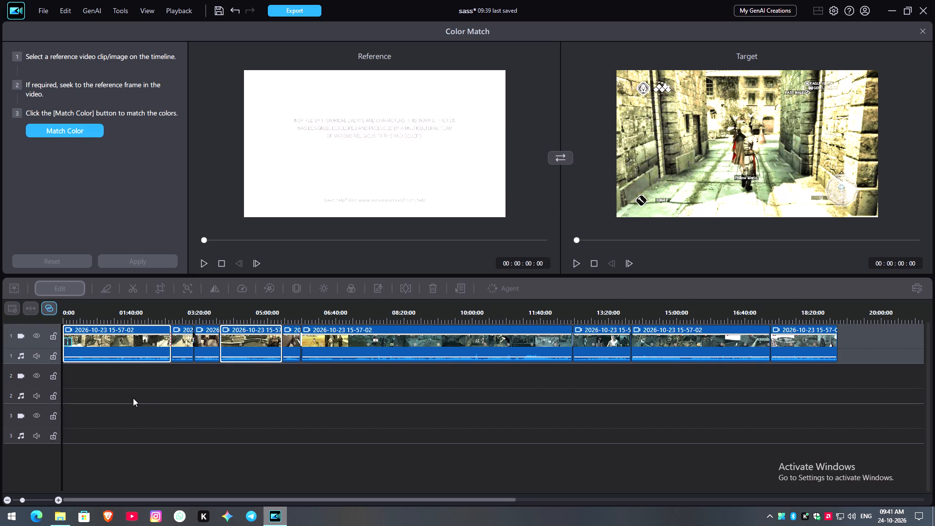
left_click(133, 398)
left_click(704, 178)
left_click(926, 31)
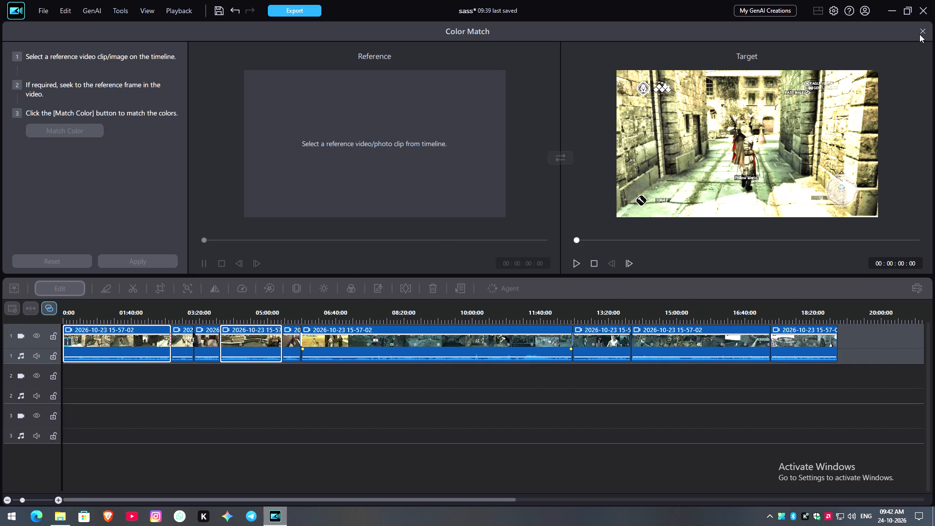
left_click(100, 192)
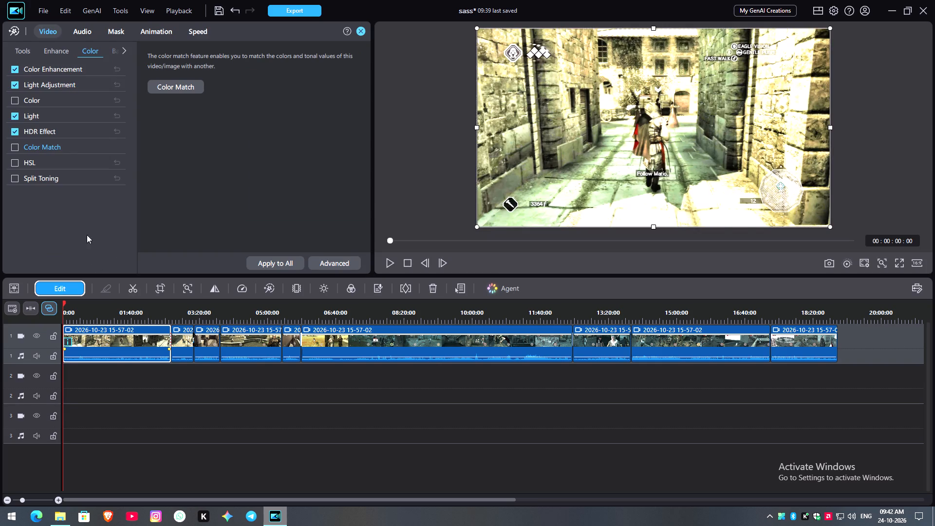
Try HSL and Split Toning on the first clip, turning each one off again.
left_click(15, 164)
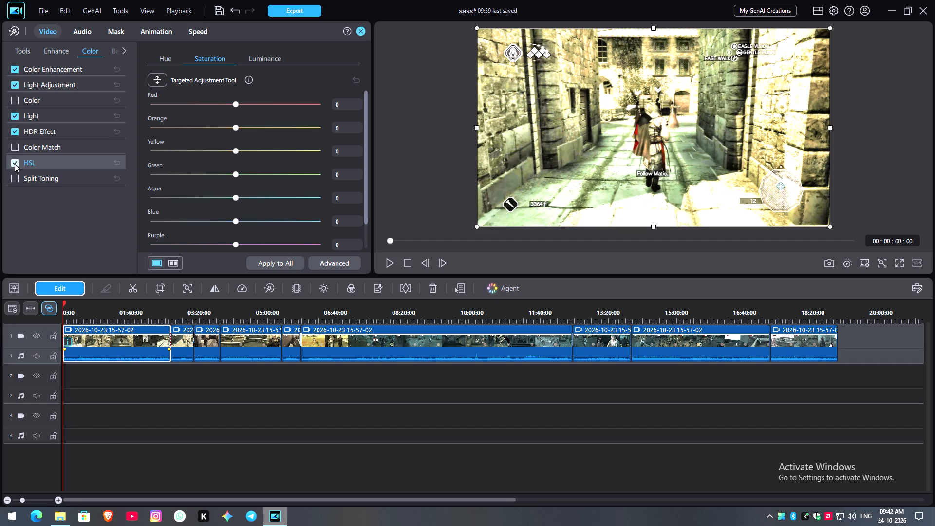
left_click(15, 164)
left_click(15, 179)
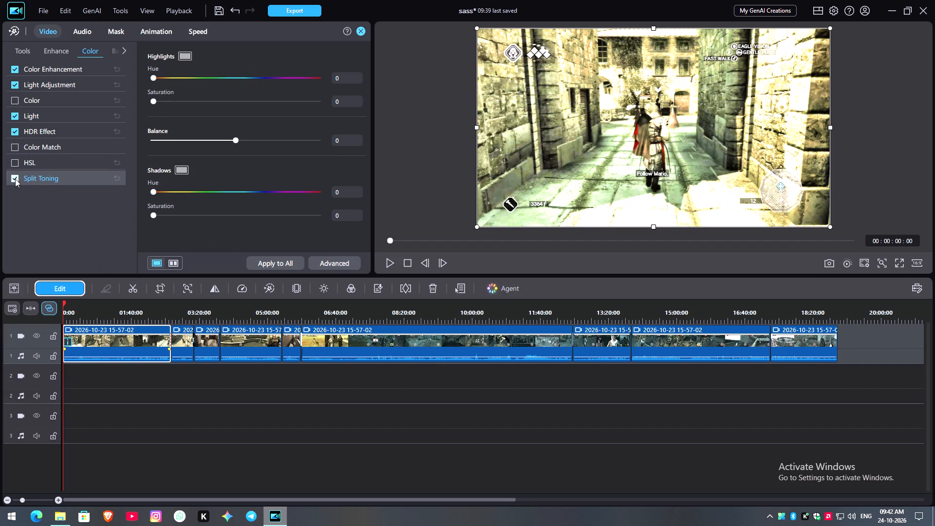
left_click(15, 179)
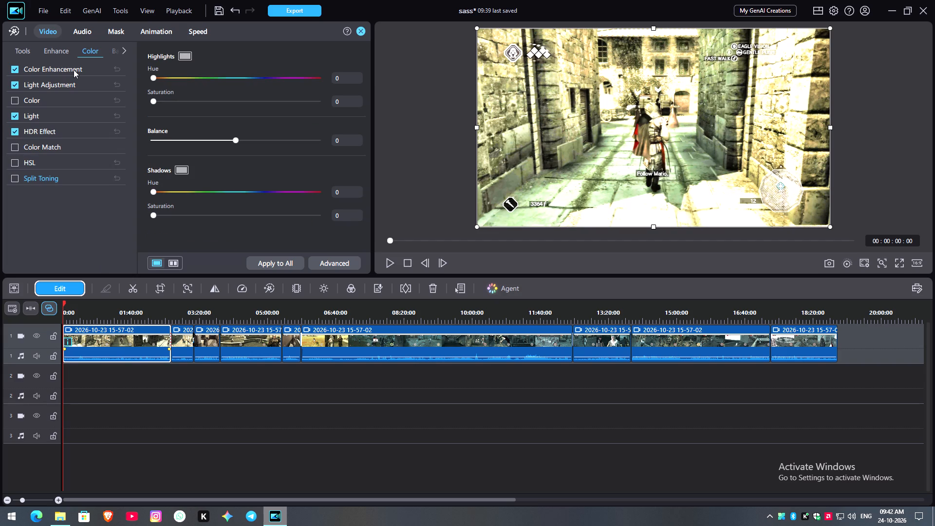
Look over the Enhance and Tools options for the first clip, and check the Motion Tracking instructions.
left_click(58, 46)
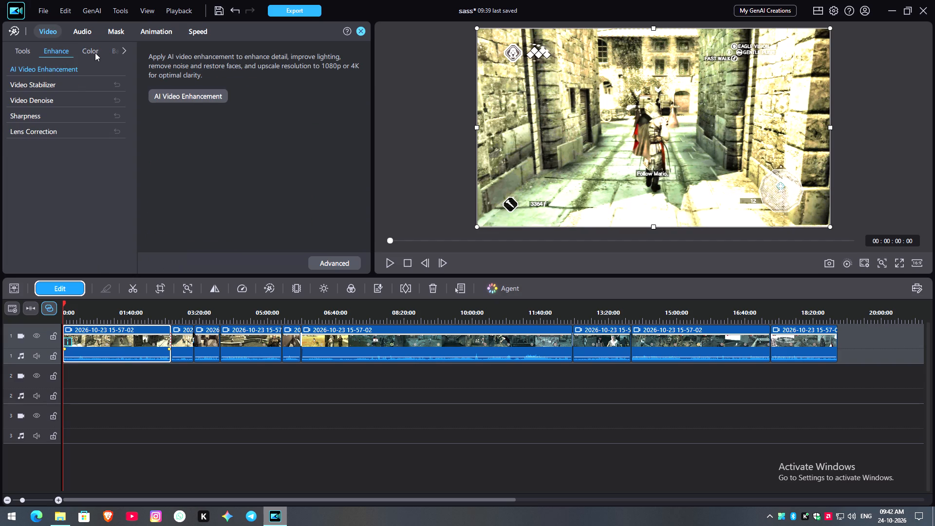
left_click(29, 53)
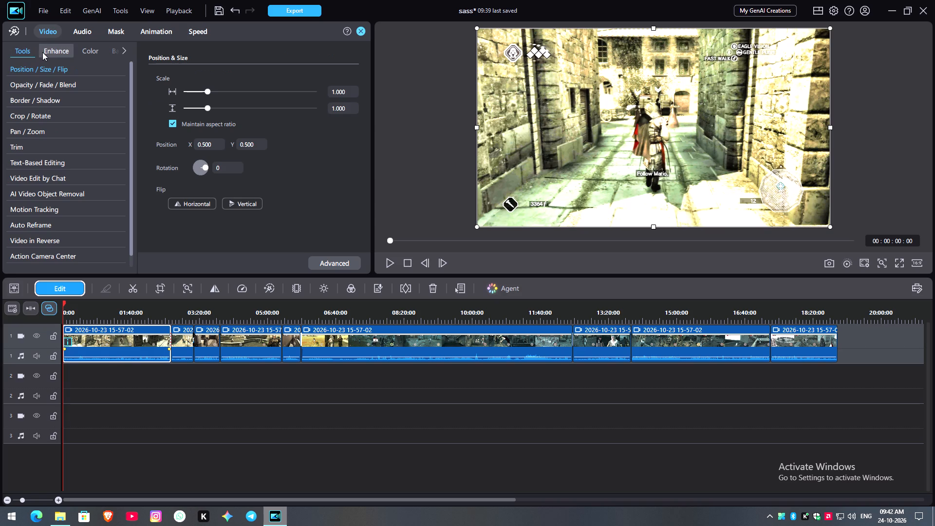
left_click(42, 207)
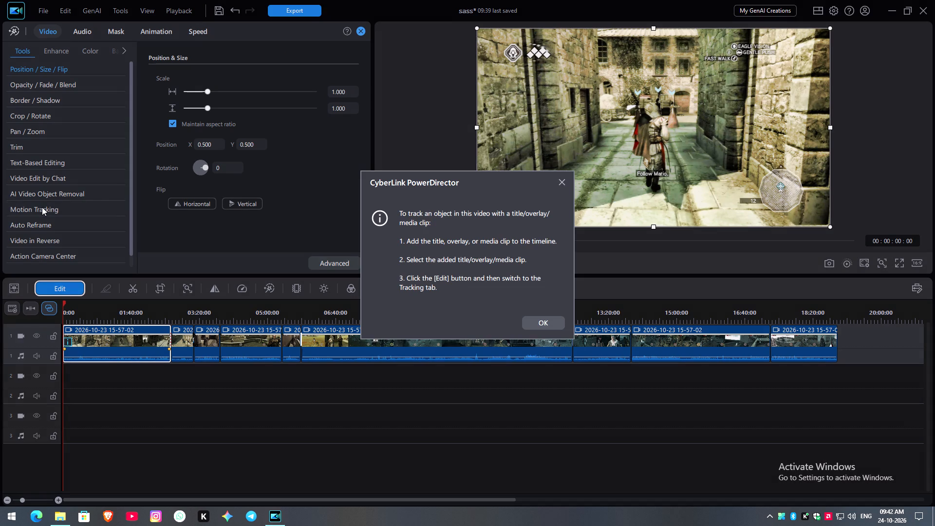
left_click(538, 327)
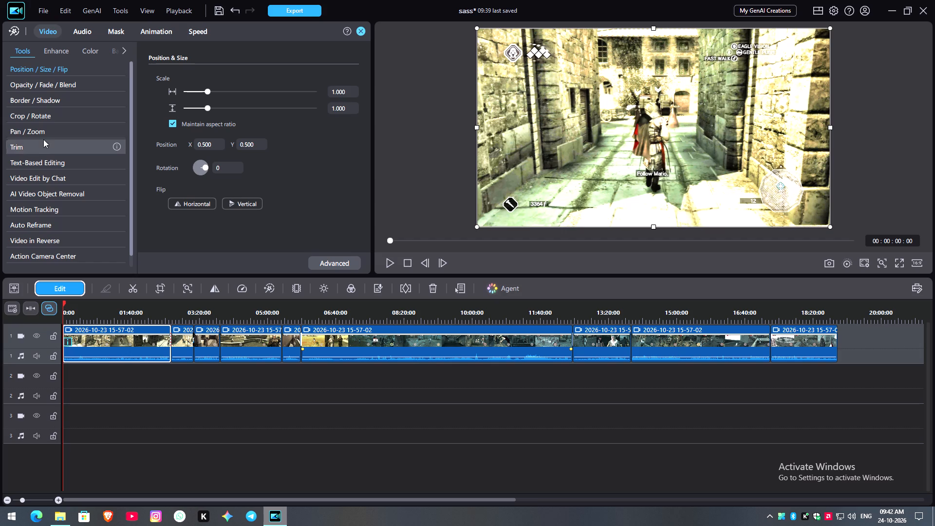
Start Auto Reframe on the first clip, and set its introduction not to show again.
scroll(45, 187, "down", 1)
left_click(47, 212)
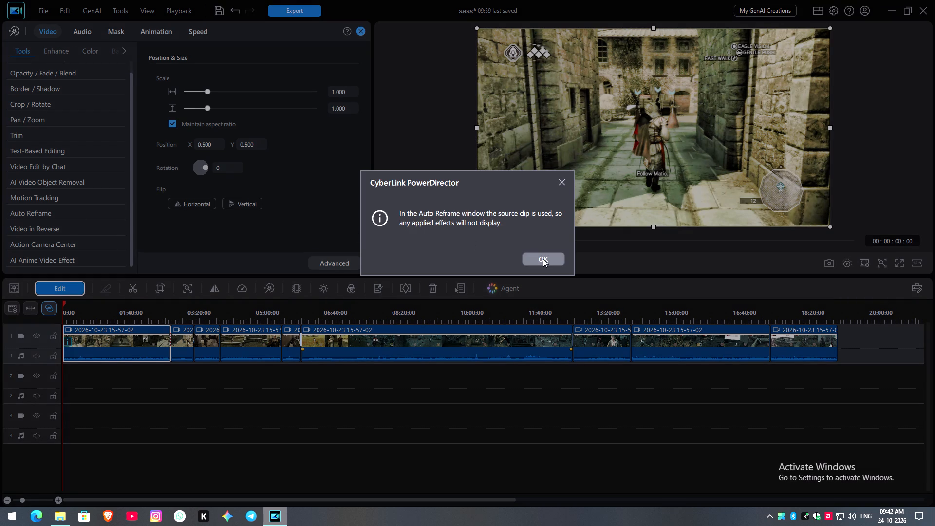
left_click(543, 259)
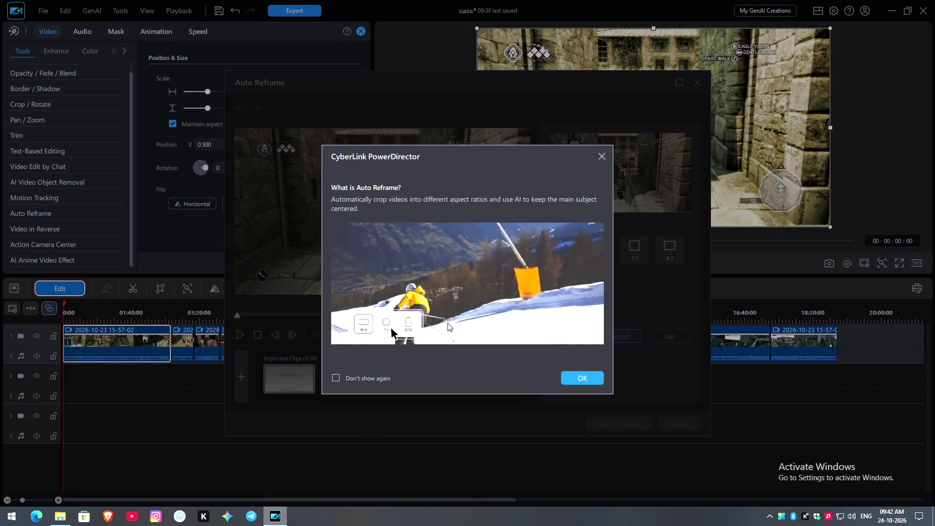
left_click(378, 381)
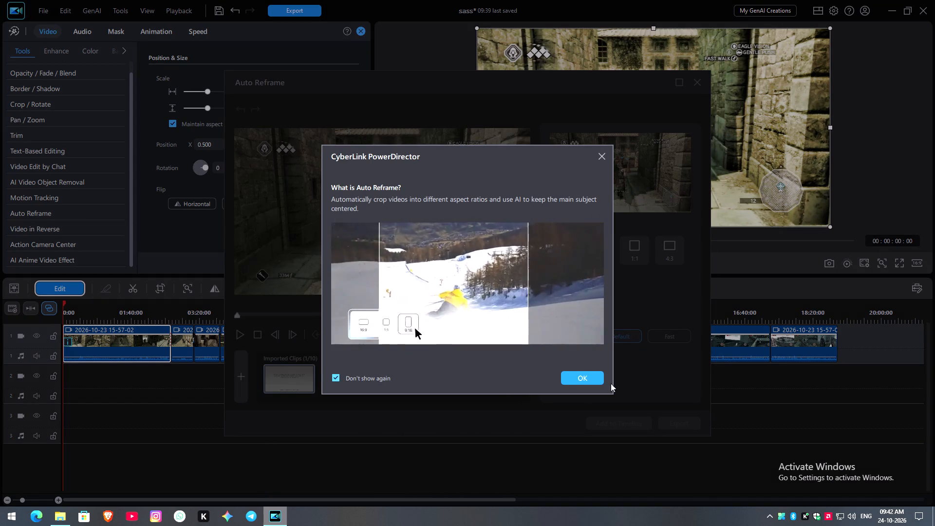
left_click(577, 379)
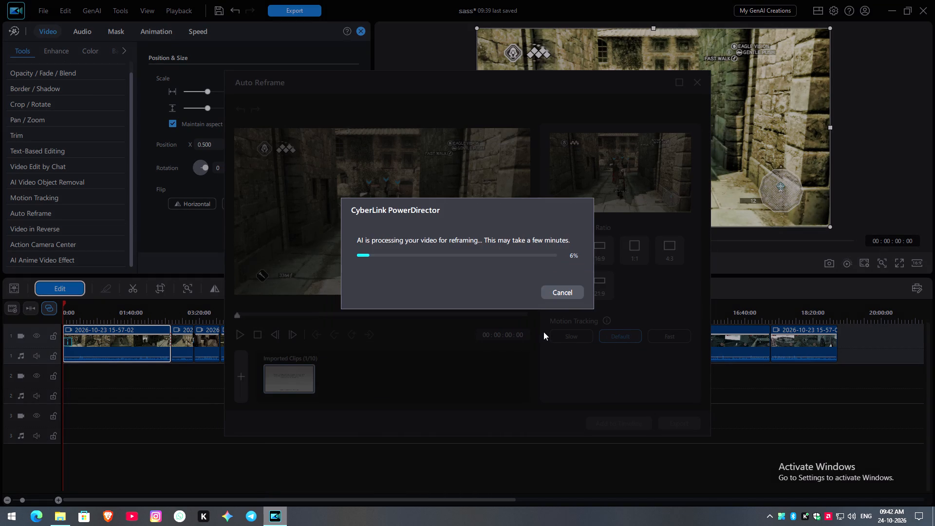
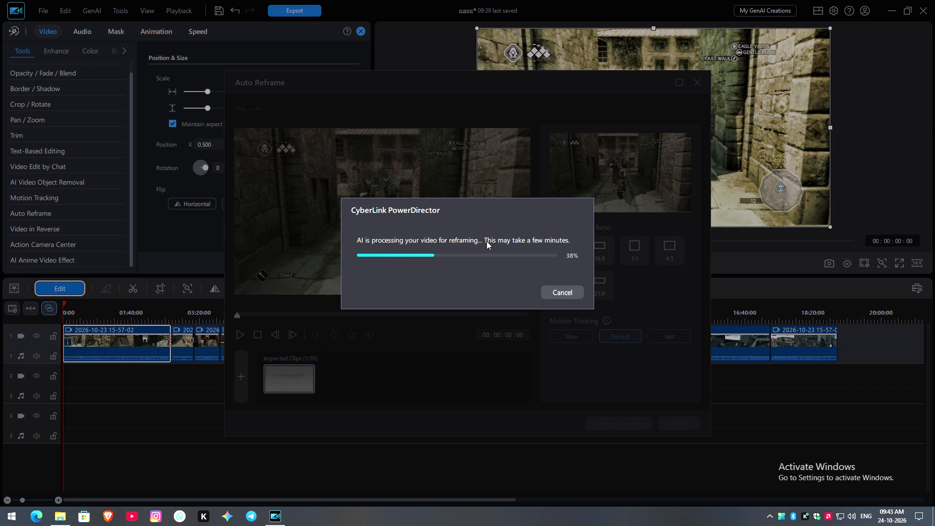
Switch to Microsoft PC Manager, run PC boost twice with a check of Process management in between, and close it.
left_click(780, 522)
left_click(817, 325)
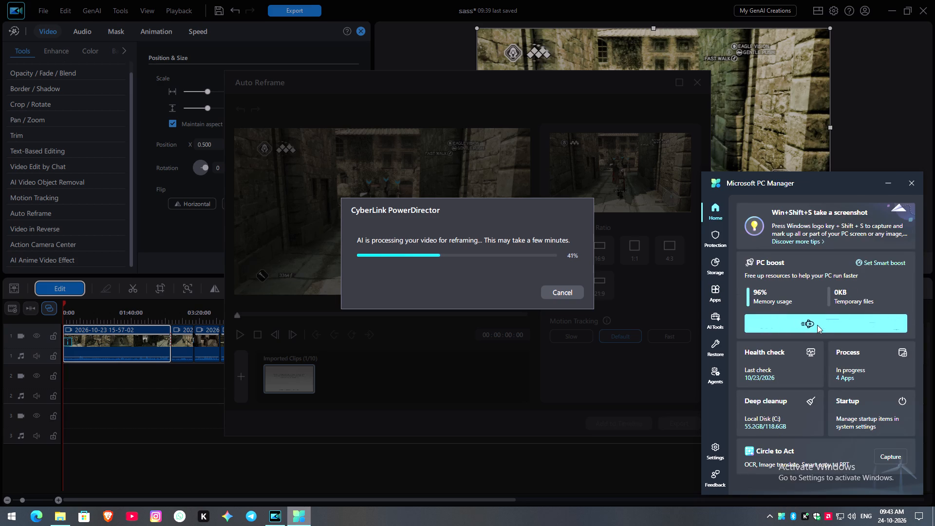
left_click(844, 376)
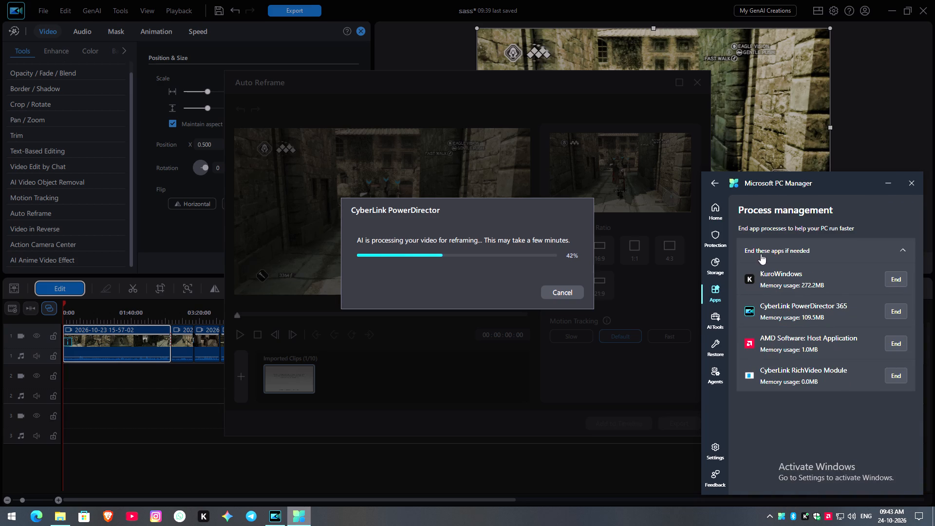
left_click(718, 217)
left_click(780, 319)
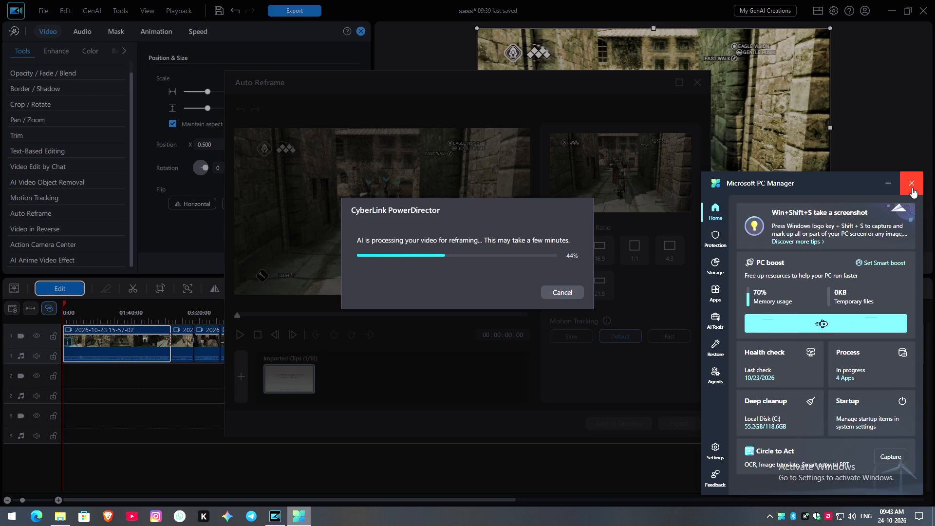
left_click(912, 184)
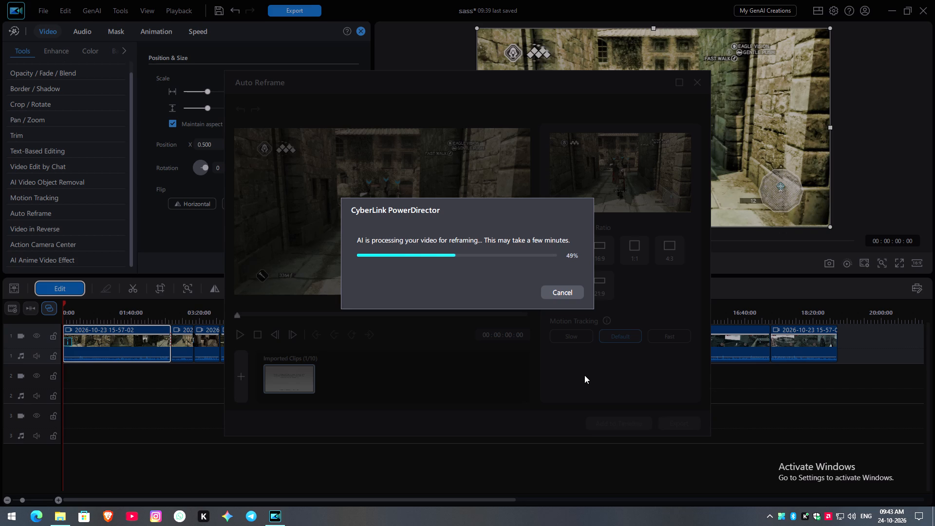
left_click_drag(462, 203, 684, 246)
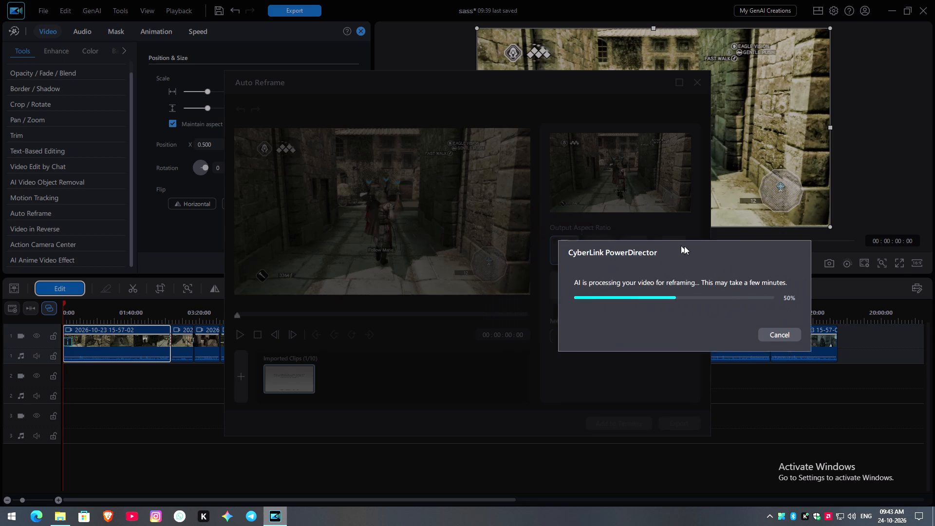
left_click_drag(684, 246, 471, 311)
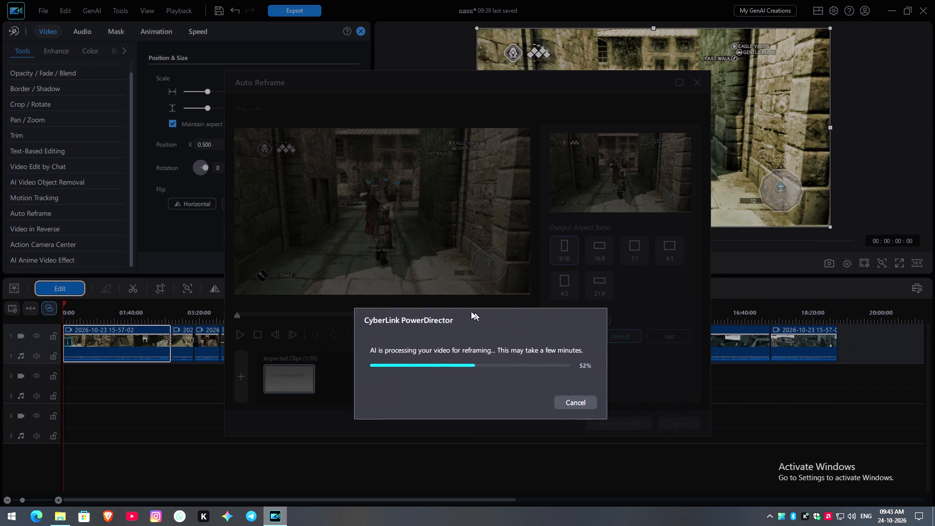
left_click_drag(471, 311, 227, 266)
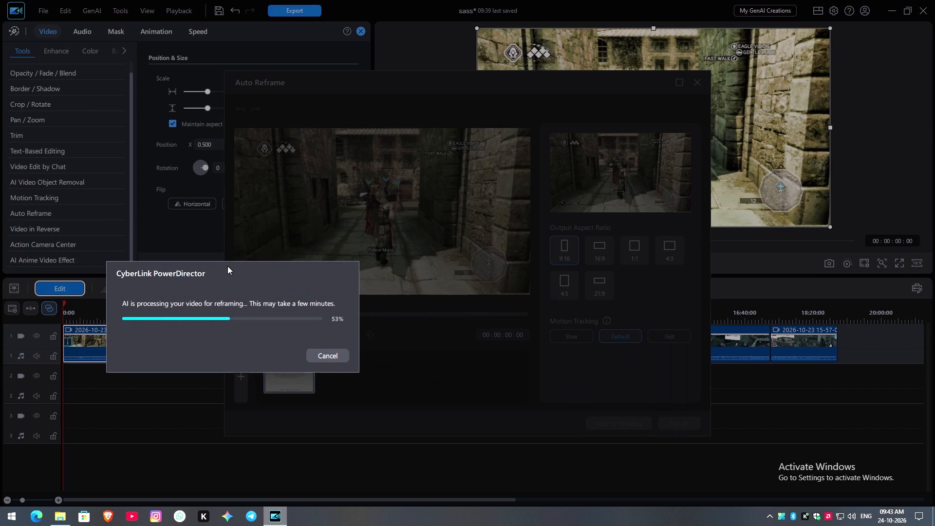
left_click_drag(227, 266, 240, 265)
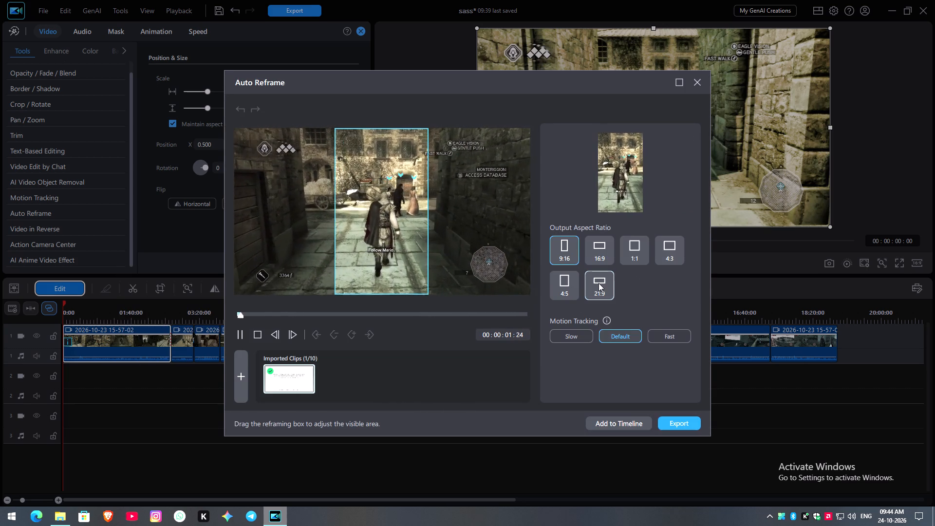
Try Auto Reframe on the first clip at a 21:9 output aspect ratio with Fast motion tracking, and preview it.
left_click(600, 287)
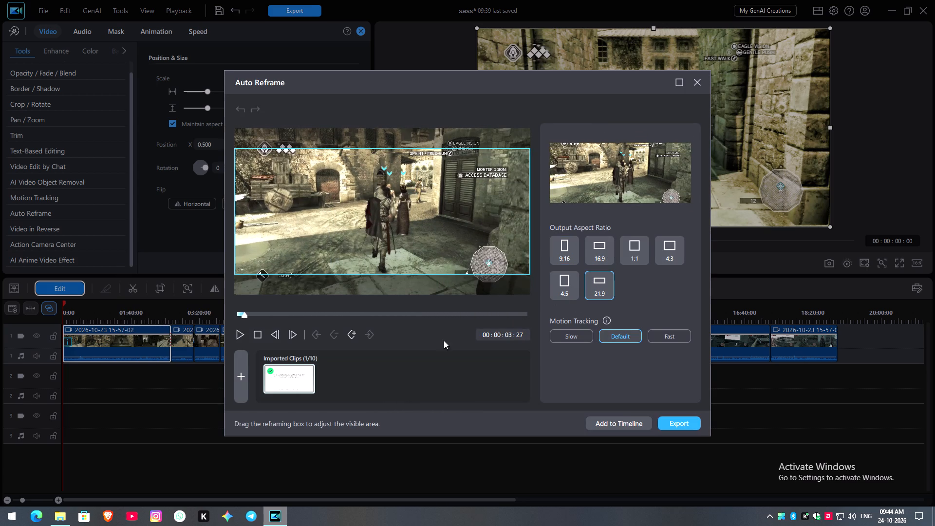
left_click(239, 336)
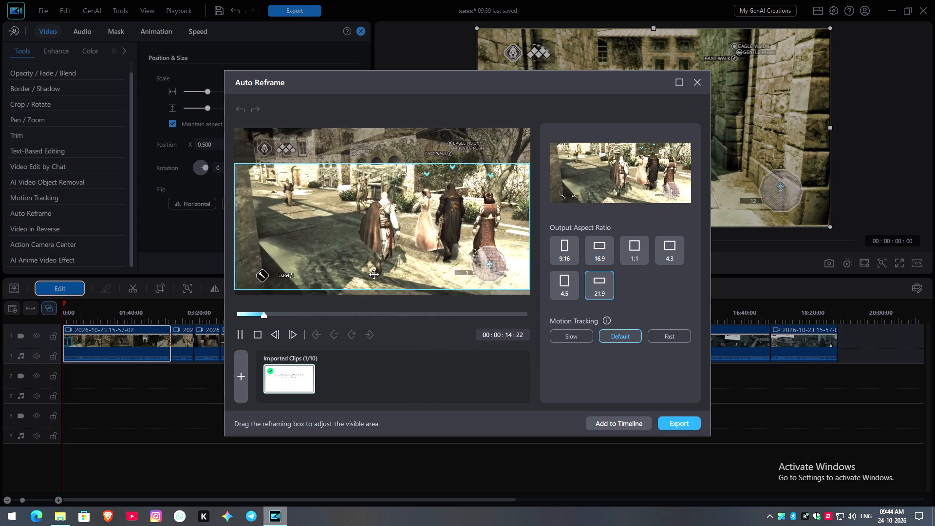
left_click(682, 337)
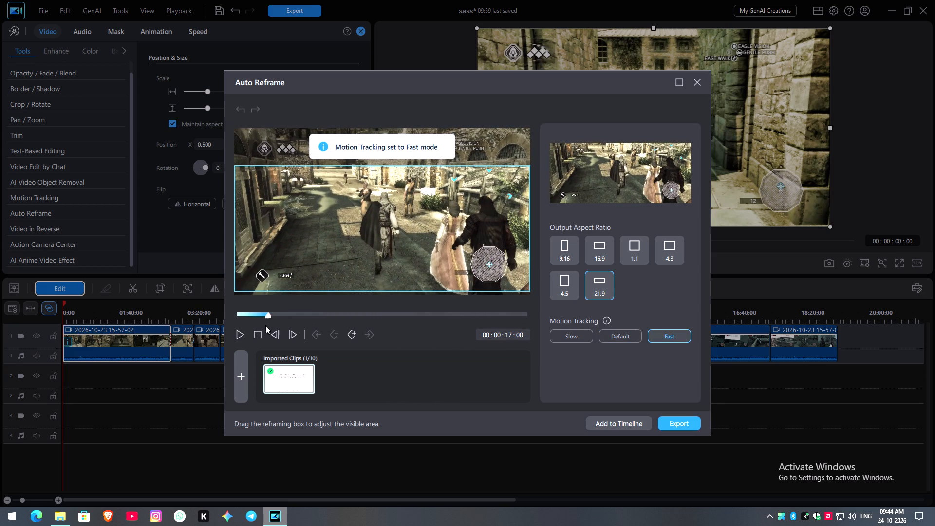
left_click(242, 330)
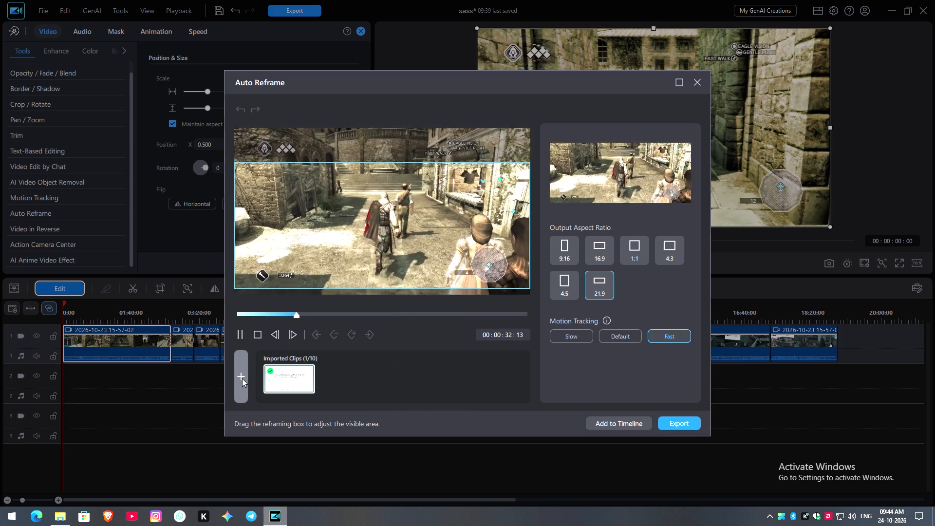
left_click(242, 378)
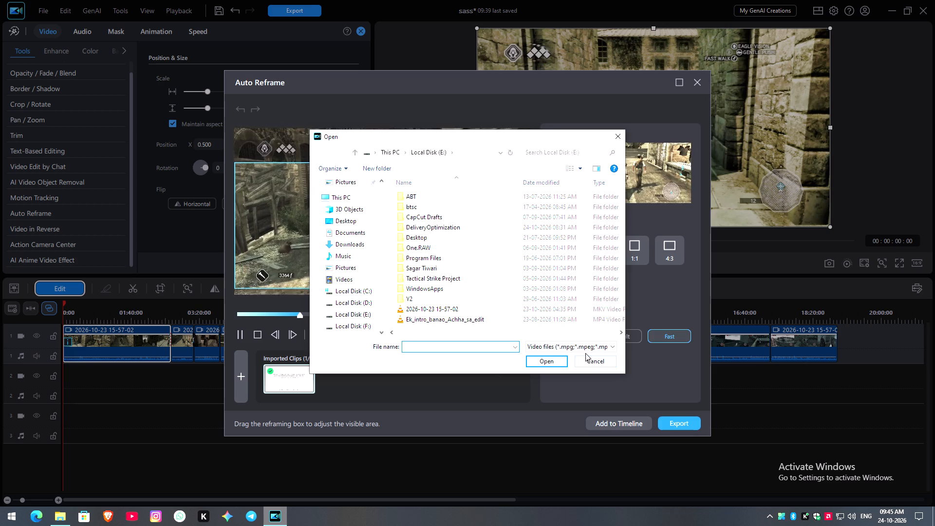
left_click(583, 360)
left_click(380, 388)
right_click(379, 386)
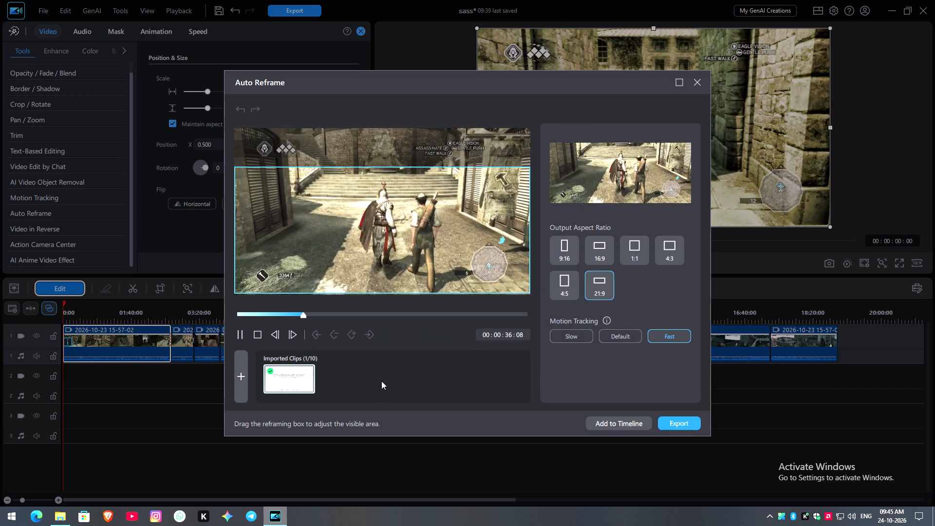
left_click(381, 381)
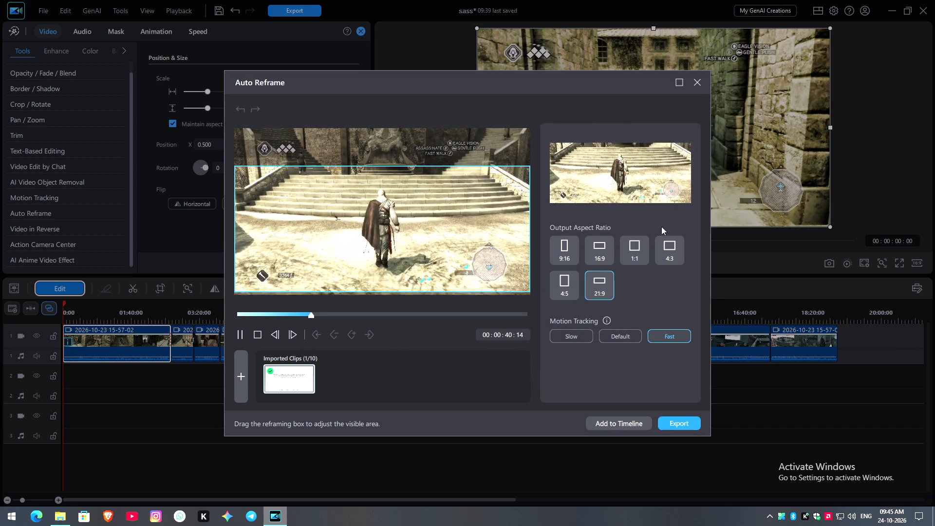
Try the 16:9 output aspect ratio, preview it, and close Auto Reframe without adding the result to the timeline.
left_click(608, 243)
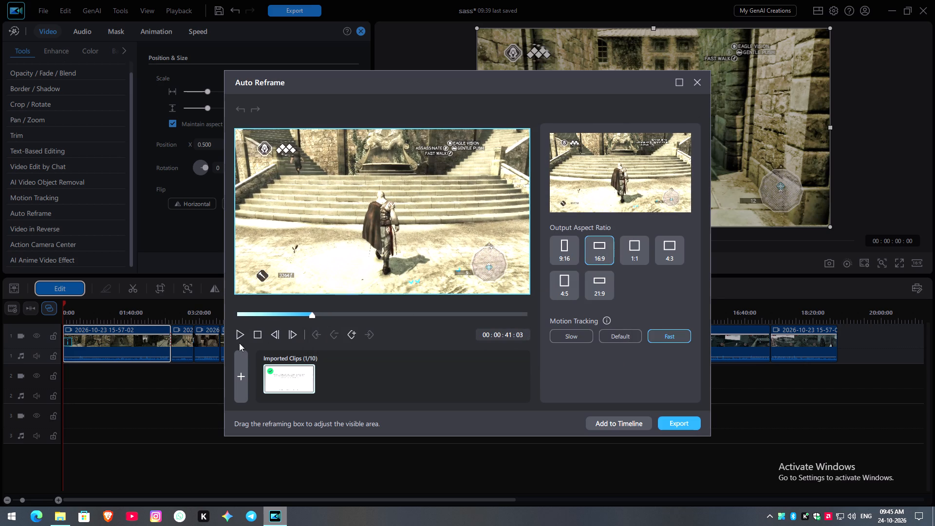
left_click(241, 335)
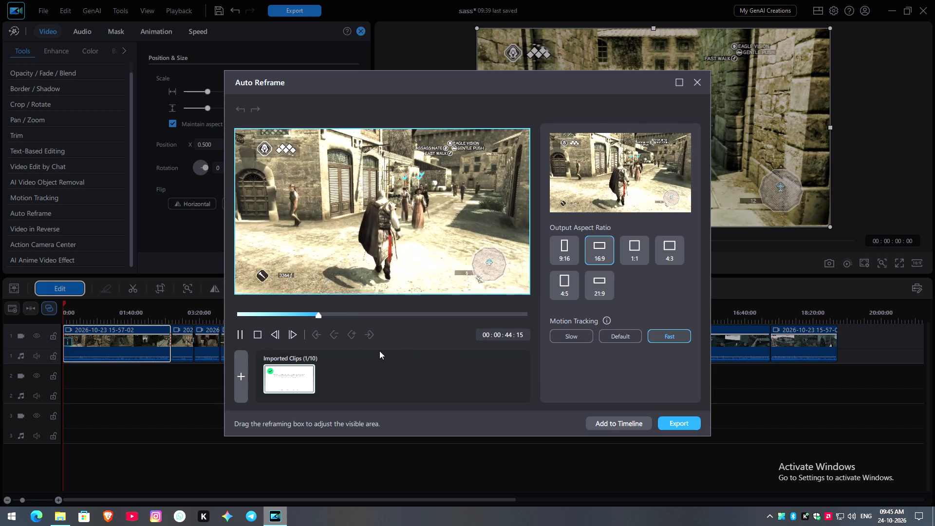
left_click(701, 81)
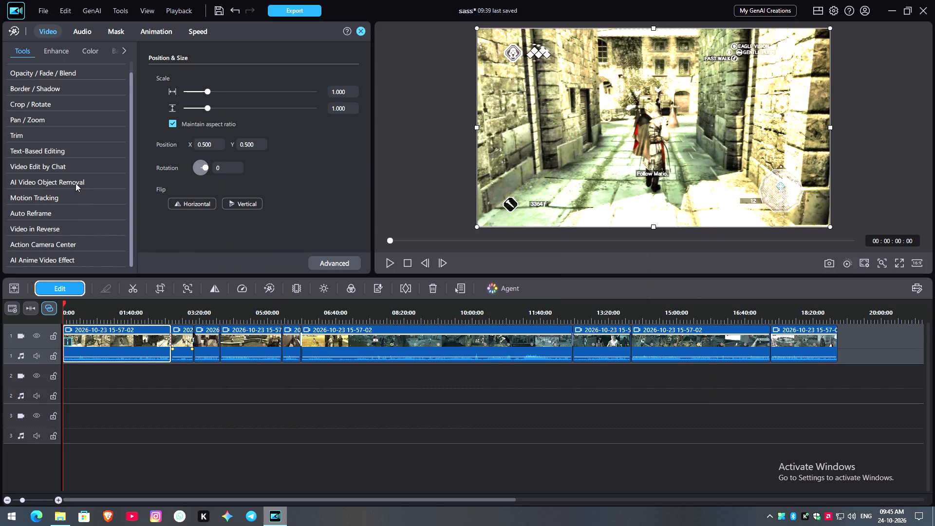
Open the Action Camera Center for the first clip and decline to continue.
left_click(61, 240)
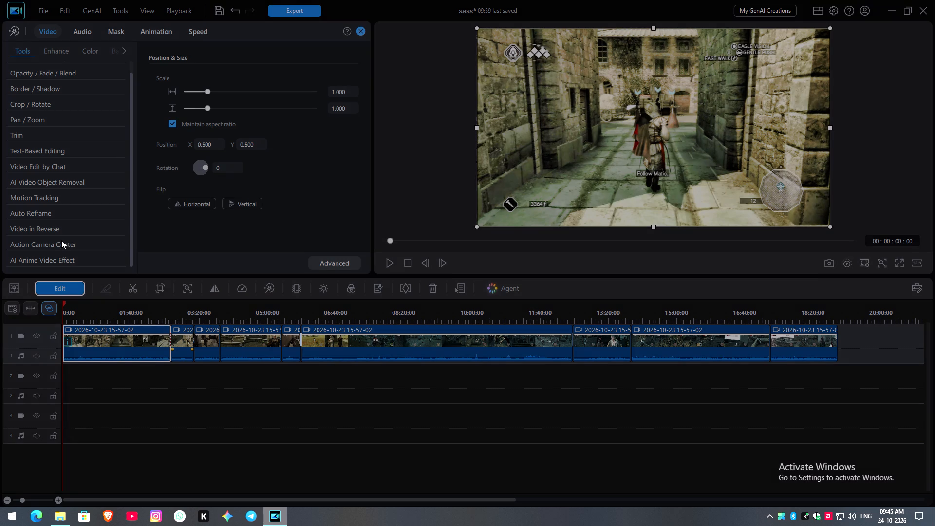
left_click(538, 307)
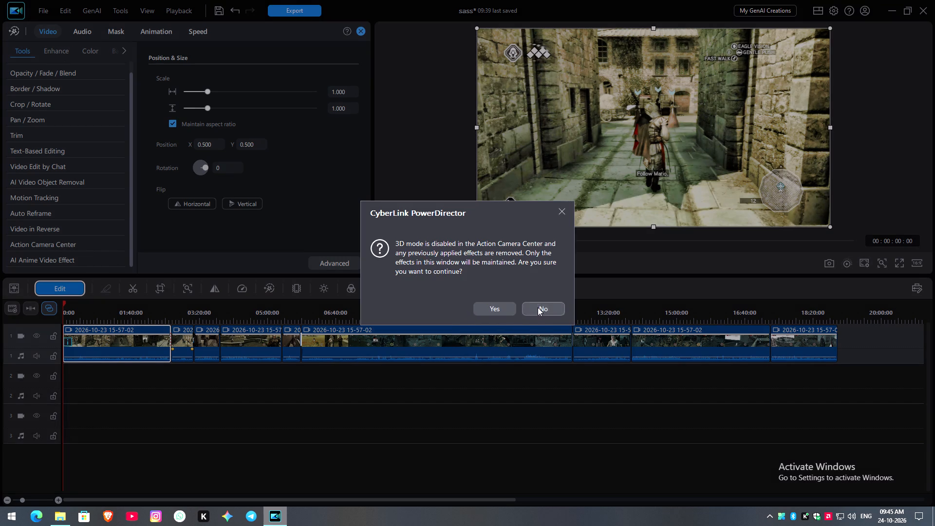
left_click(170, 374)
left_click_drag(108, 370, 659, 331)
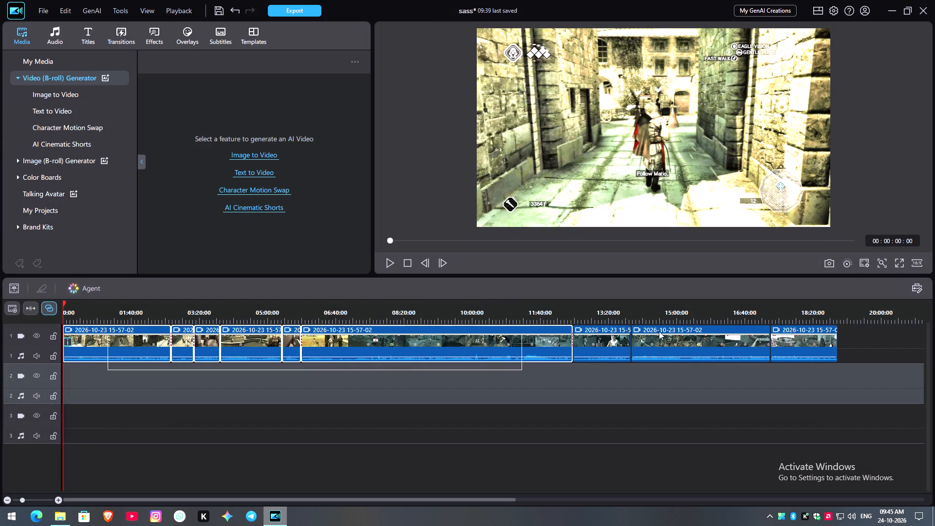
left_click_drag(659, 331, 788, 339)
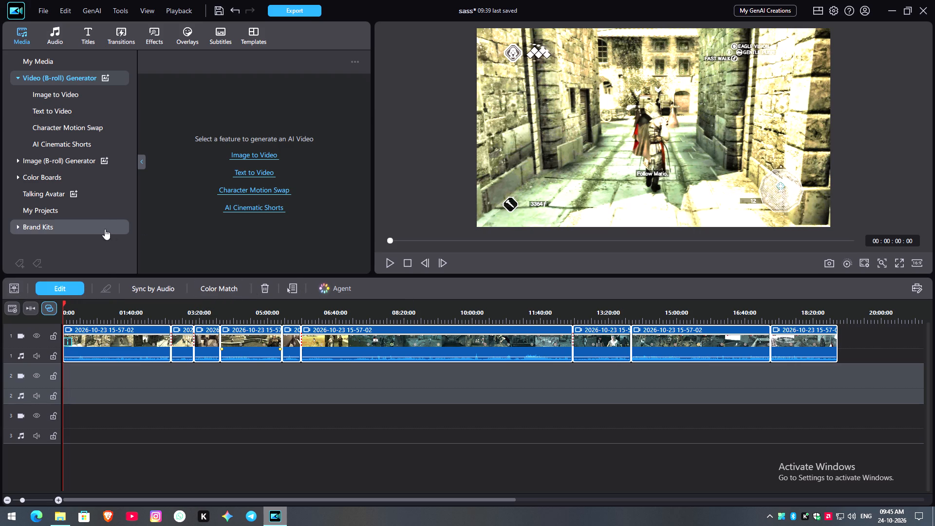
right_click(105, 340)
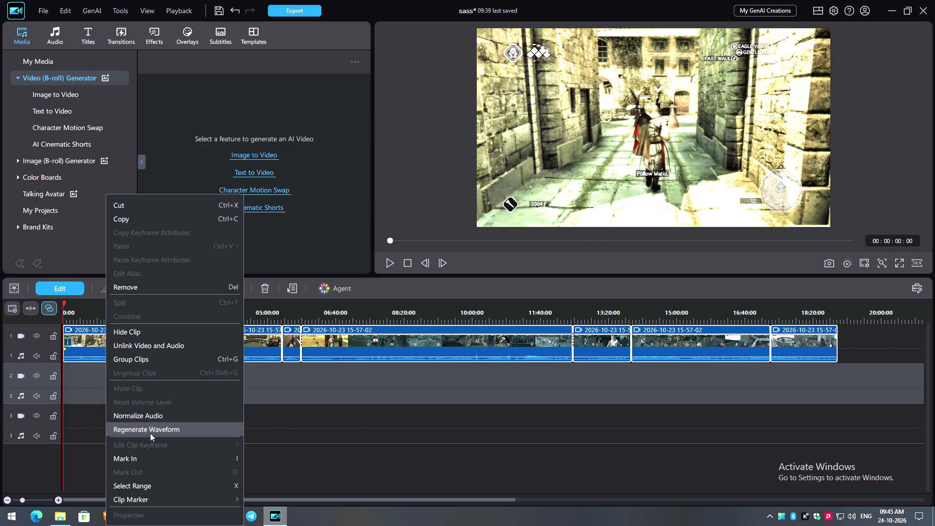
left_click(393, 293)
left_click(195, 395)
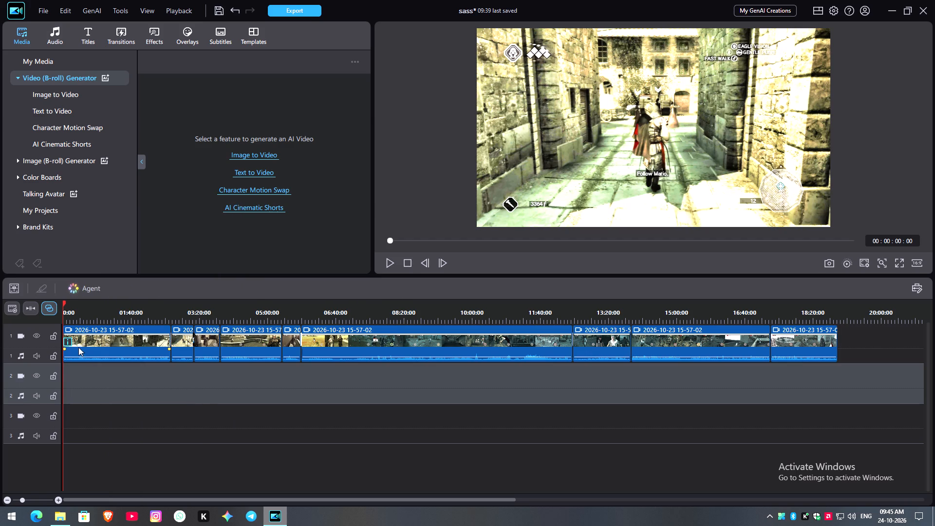
Open the first clip's Color Enhancement settings and apply them to all clips on the timeline.
left_click(70, 341)
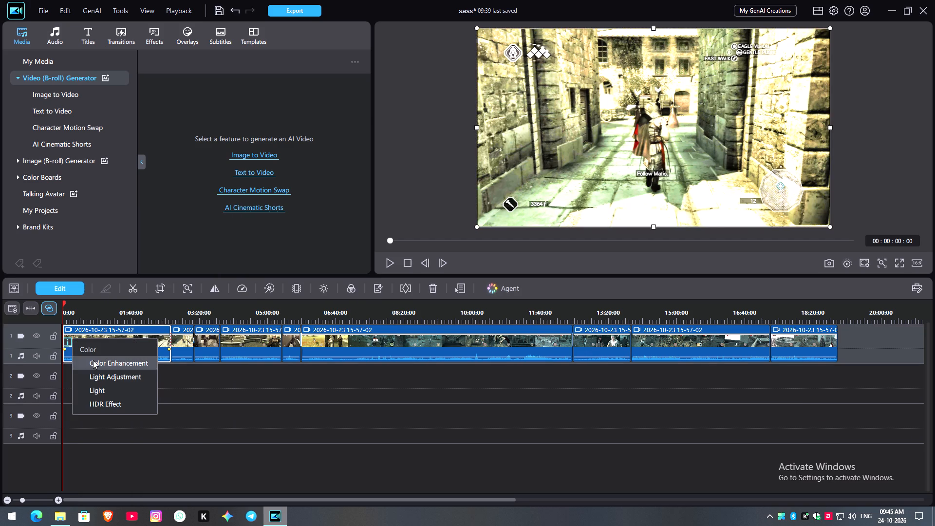
left_click(179, 384)
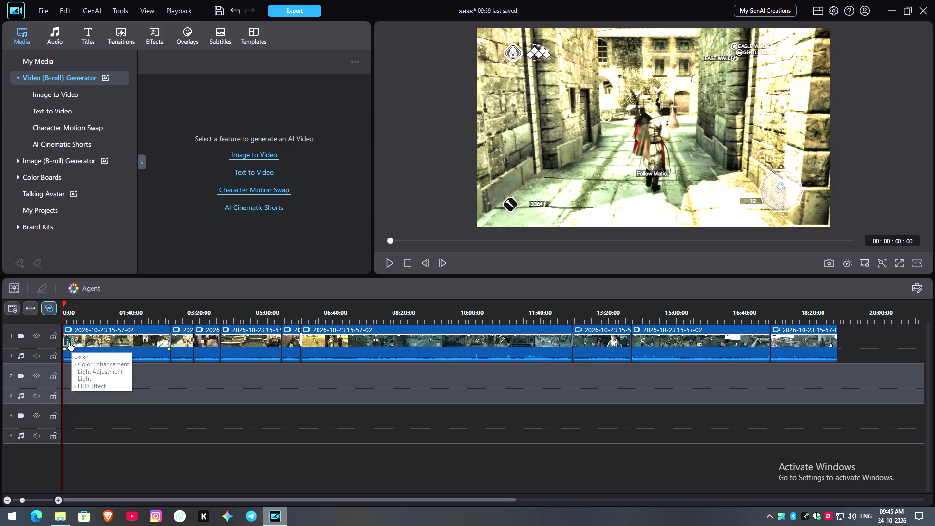
left_click(69, 343)
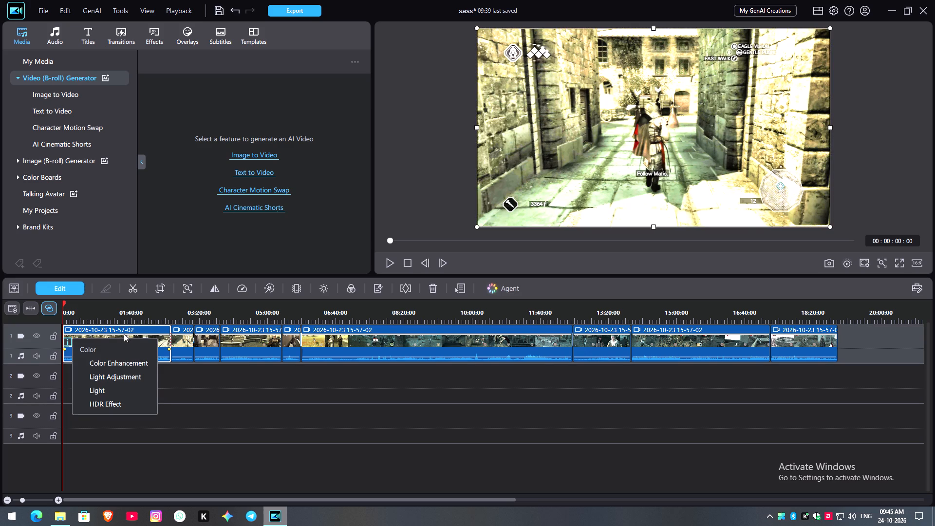
double_click(124, 334)
left_click(70, 342)
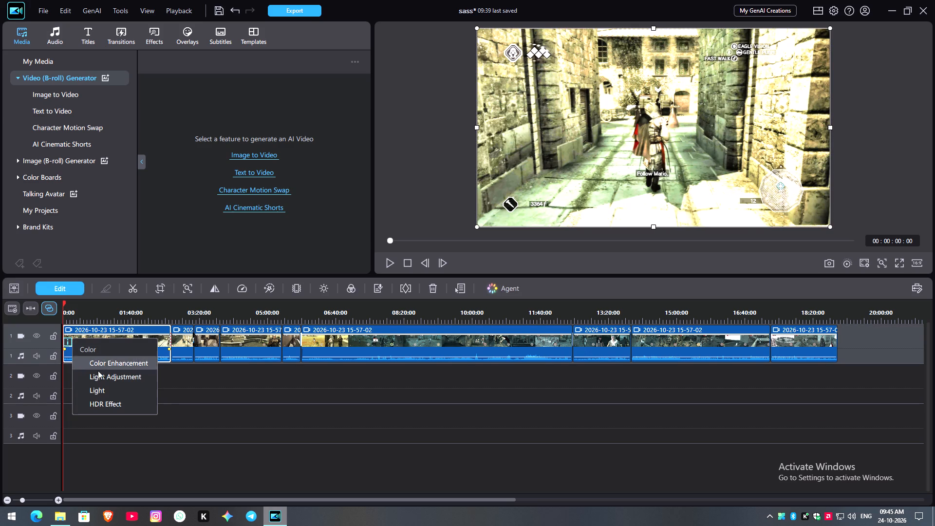
left_click(112, 366)
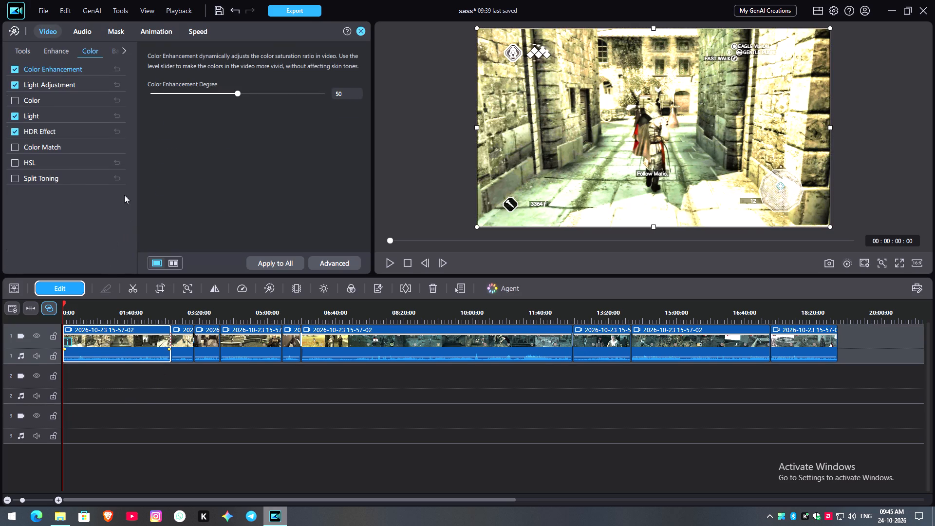
left_click(275, 263)
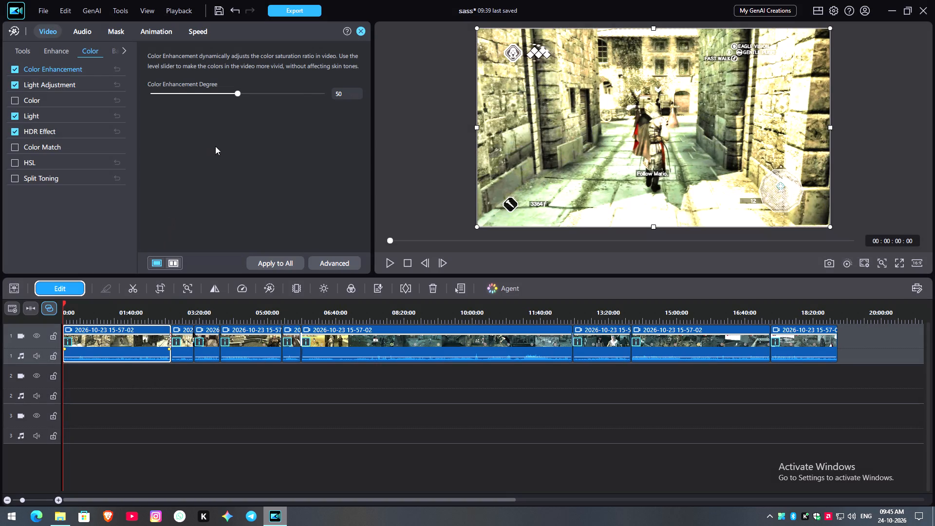
Set the first clip's Color Enhancement Degree to 100.
left_click_drag(238, 93, 313, 104)
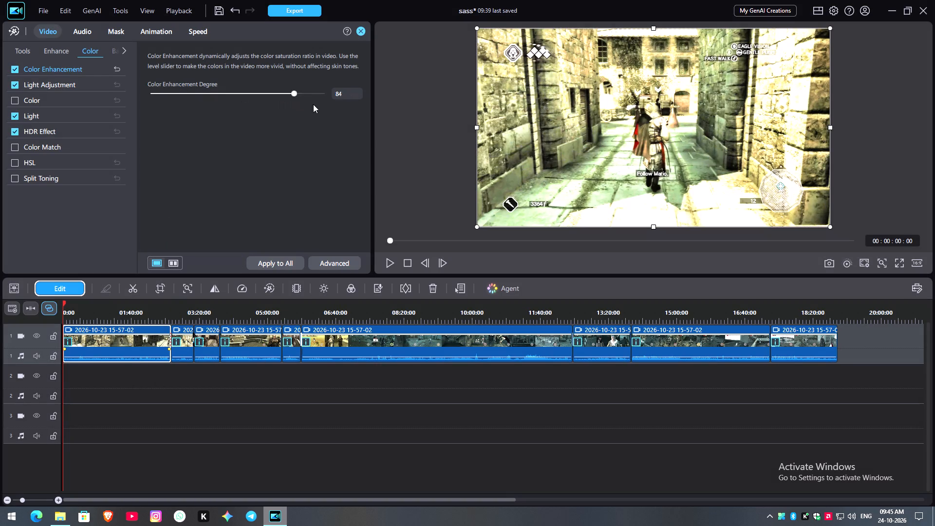
left_click_drag(313, 104, 361, 108)
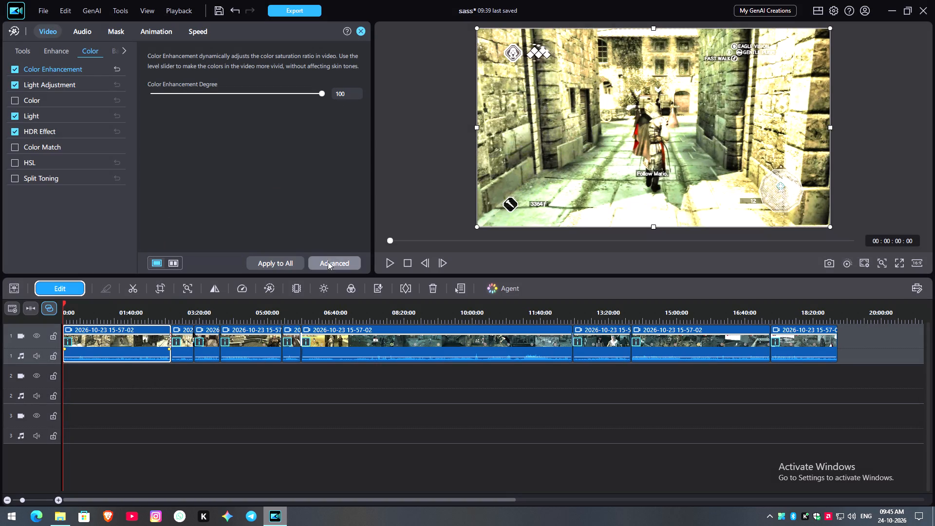
Compare the first clip before and after color enhancement in the split preview.
left_click(168, 261)
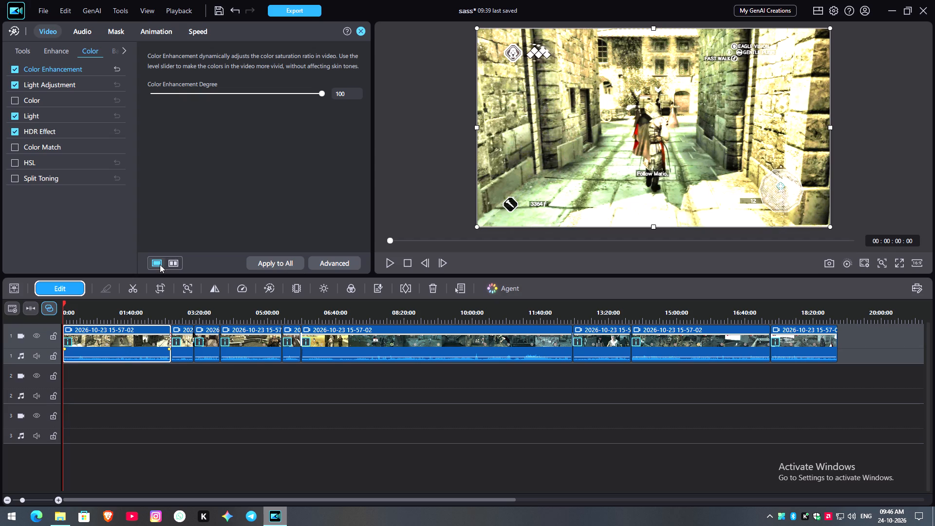
left_click(173, 264)
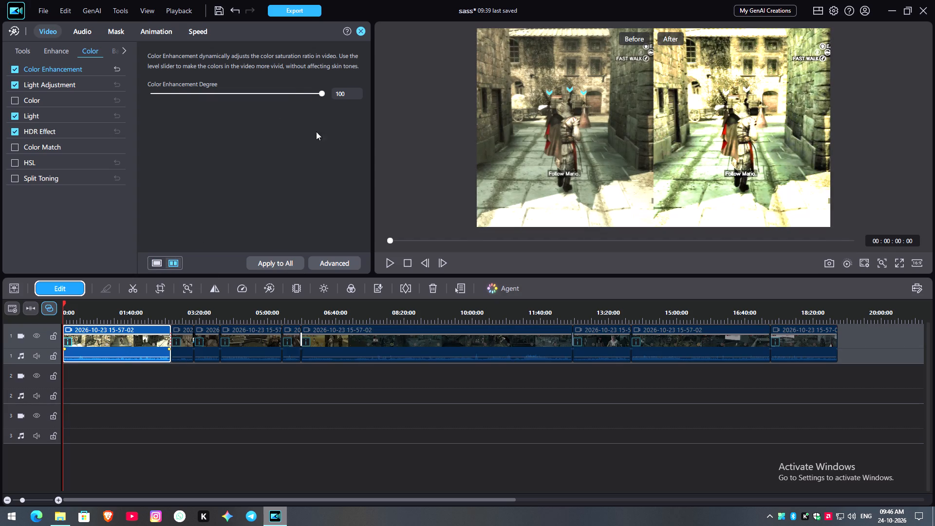
Set the first clip's Color Enhancement Degree to 45 and apply it to all clips on the timeline.
left_click_drag(320, 93, 229, 110)
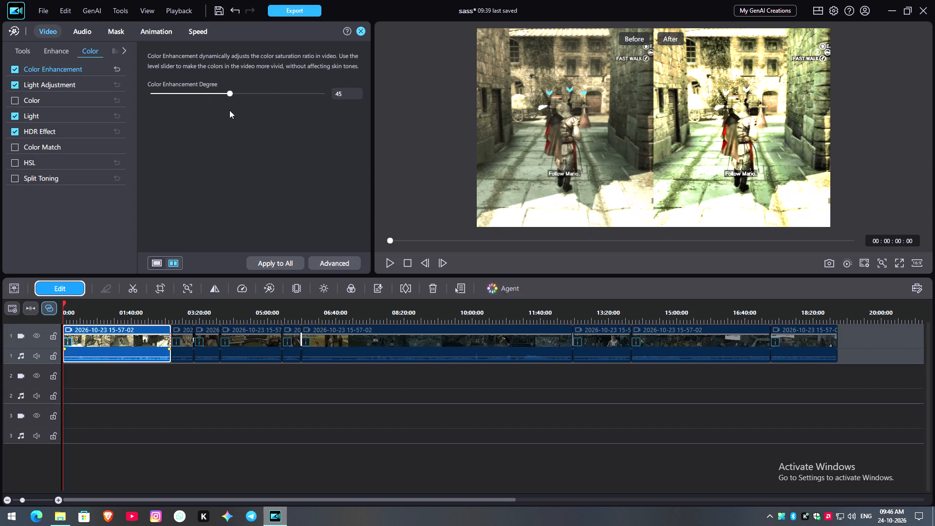
left_click_drag(229, 110, 229, 111)
left_click(286, 260)
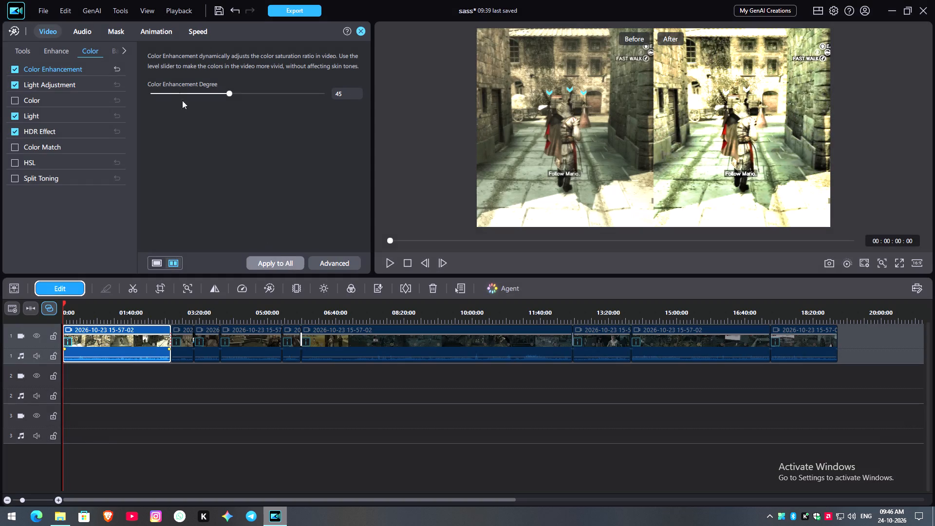
Open the first clip's Background Remover settings and dismiss the AI Background Remover introduction.
left_click(124, 50)
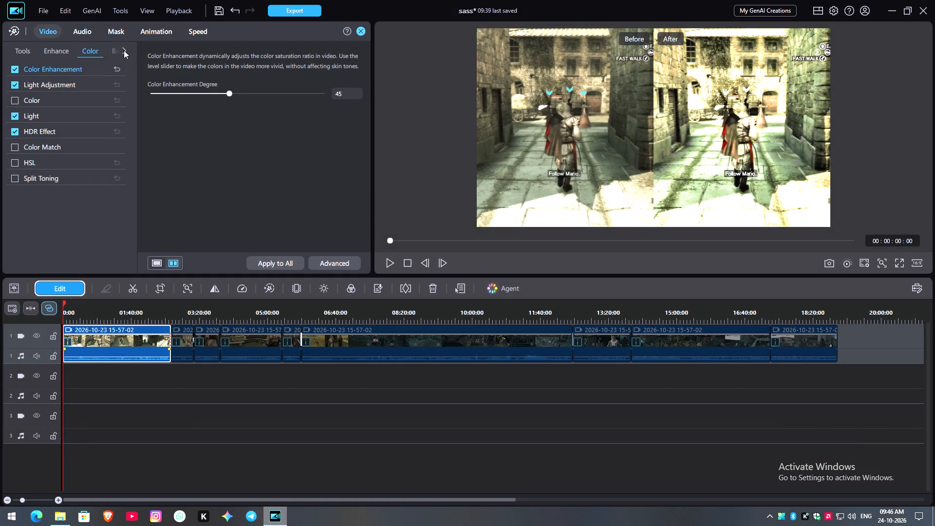
left_click(123, 50)
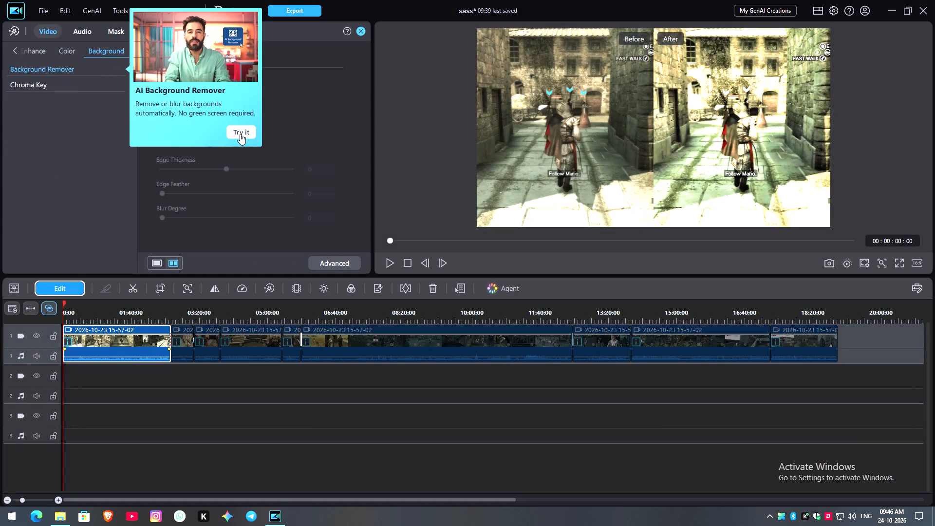
left_click(295, 131)
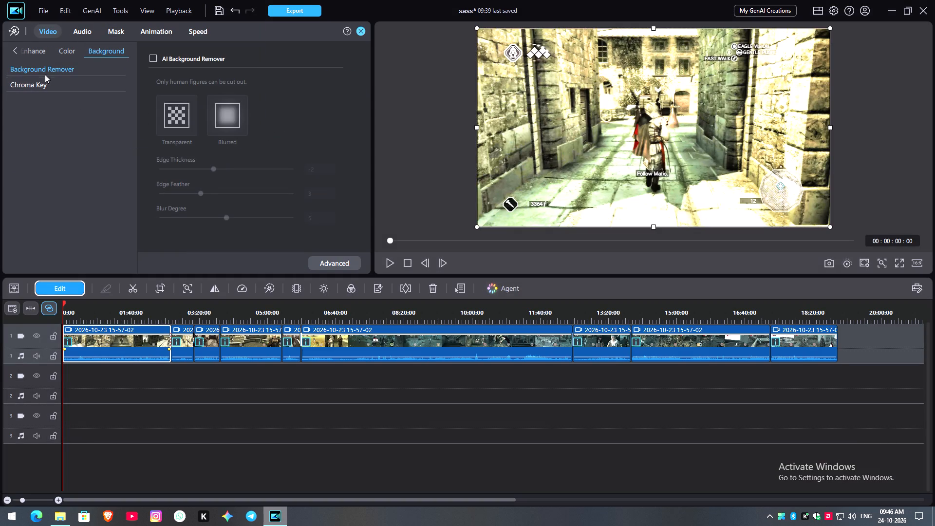
Turn on the enhanced stabilizer in the first clip's Video Stabilizer settings and apply the stabilization to all clips.
left_click(64, 52)
left_click(38, 51)
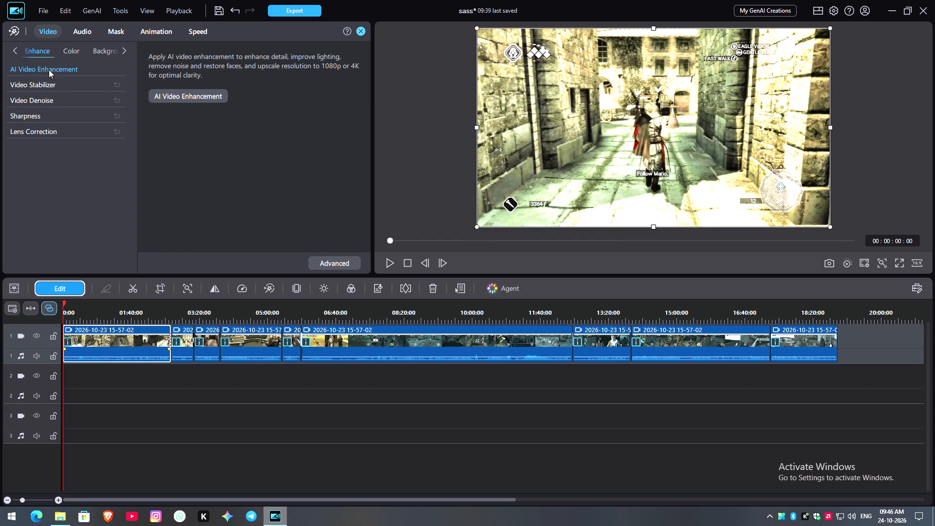
left_click(44, 86)
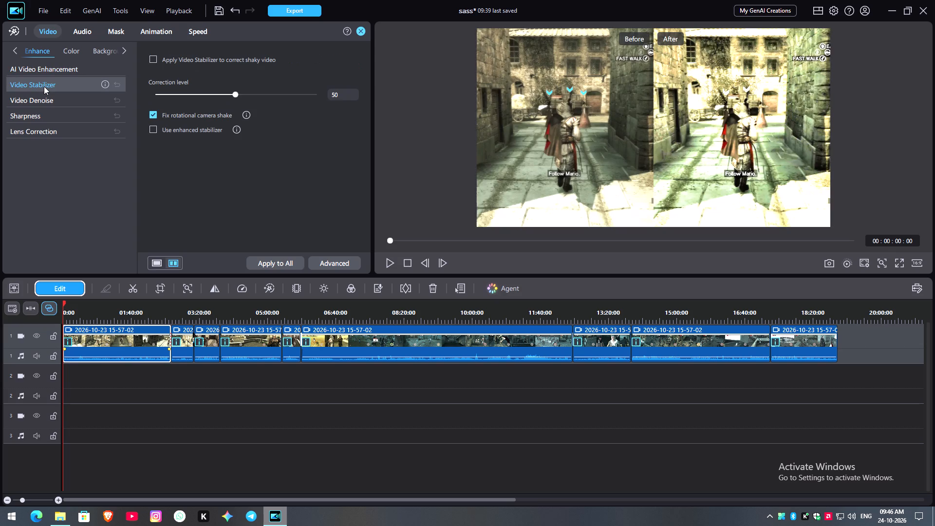
left_click(151, 129)
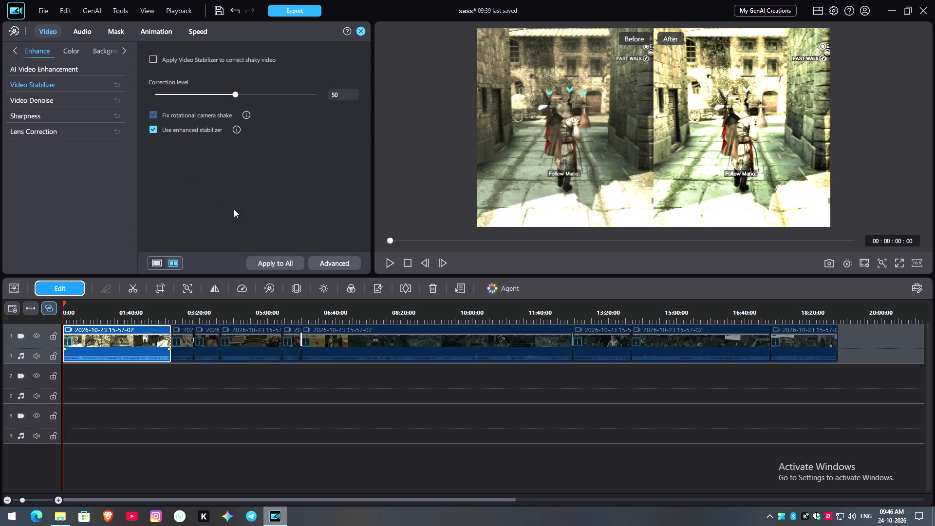
left_click(271, 262)
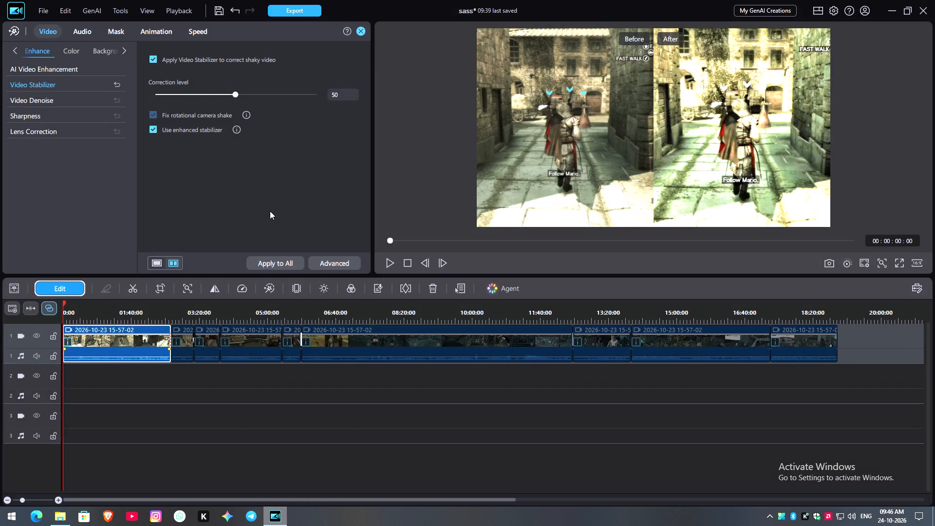
Play the opening seconds of the first clip to check the stabilization in the split preview.
key("space")
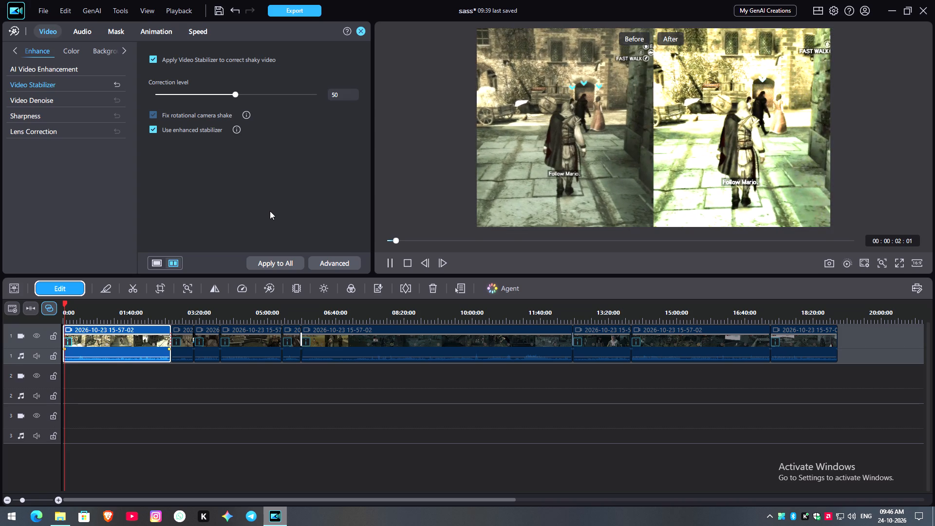
left_click(389, 263)
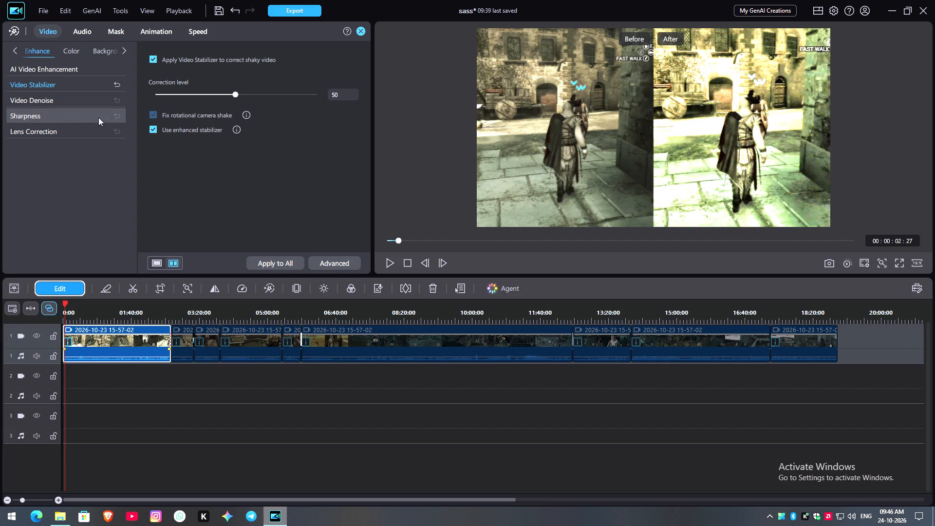
Examine the first clip's AI Video Enhancement, Sharpness, Lens Correction, Video Denoise and Video Stabilizer settings.
left_click(41, 73)
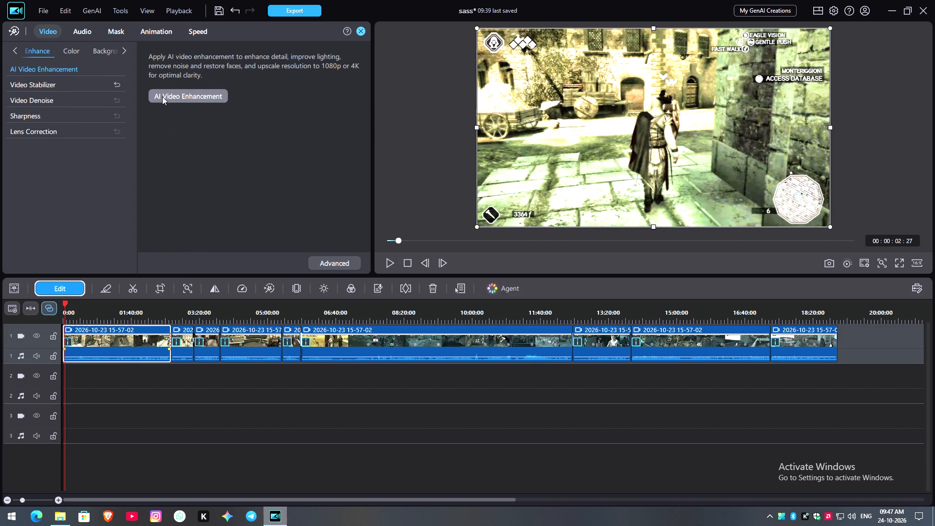
left_click(36, 112)
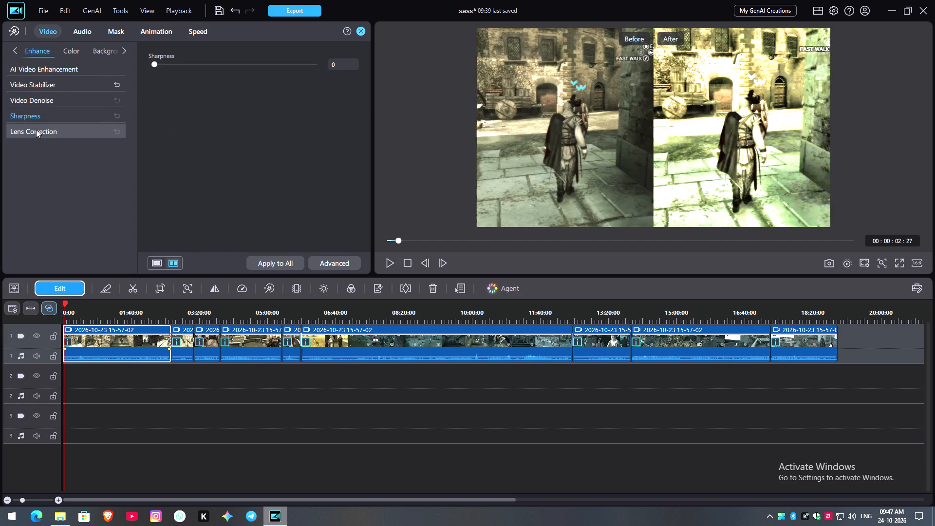
left_click(36, 130)
left_click(39, 112)
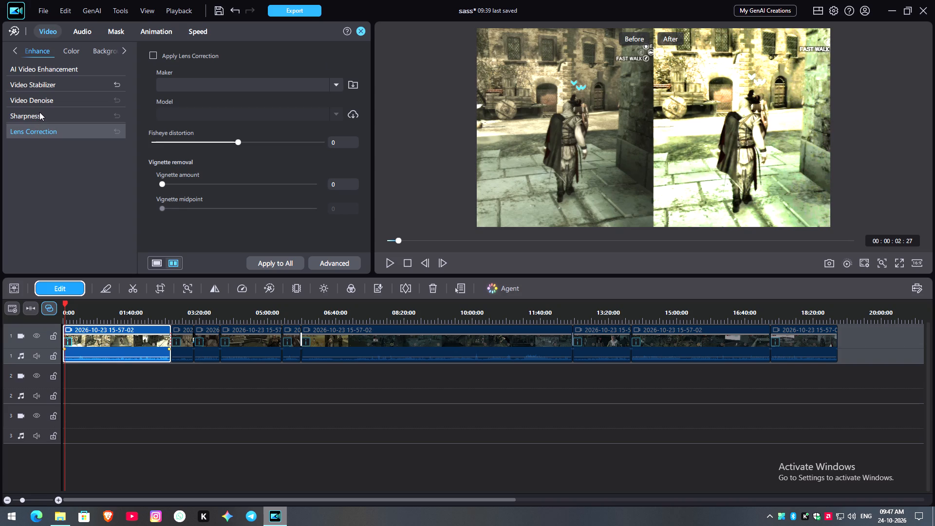
left_click(43, 132)
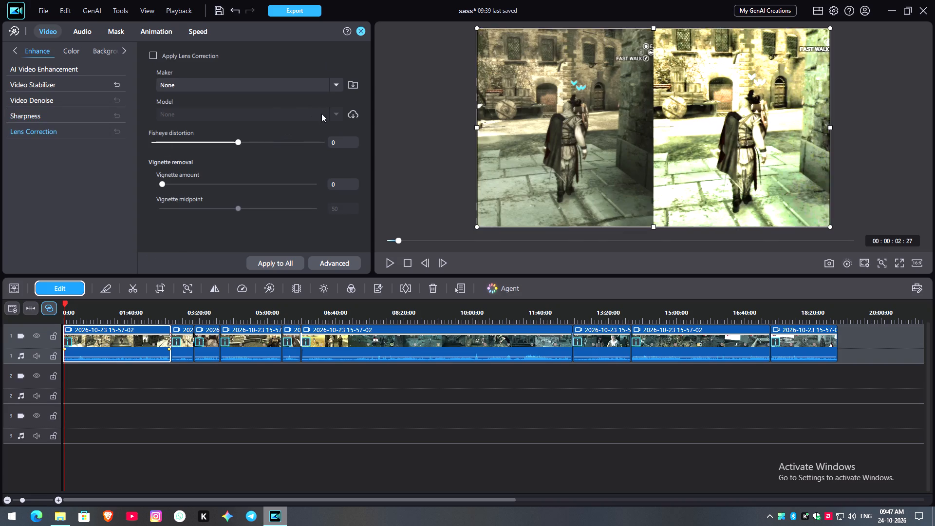
left_click(332, 112)
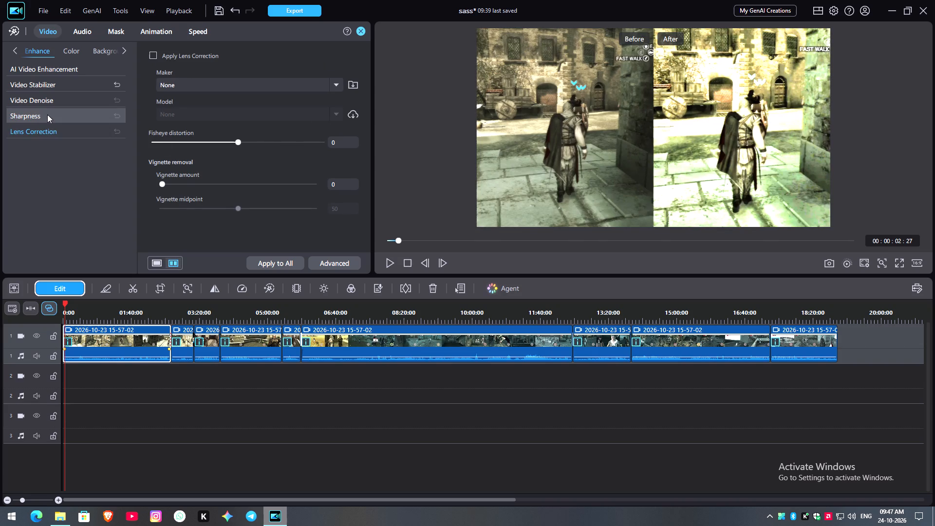
left_click(47, 114)
left_click(49, 102)
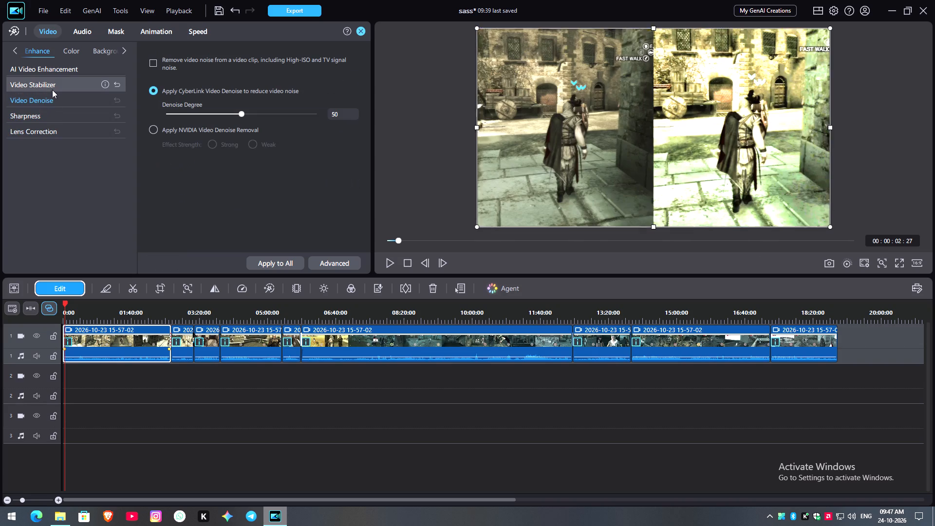
left_click(53, 89)
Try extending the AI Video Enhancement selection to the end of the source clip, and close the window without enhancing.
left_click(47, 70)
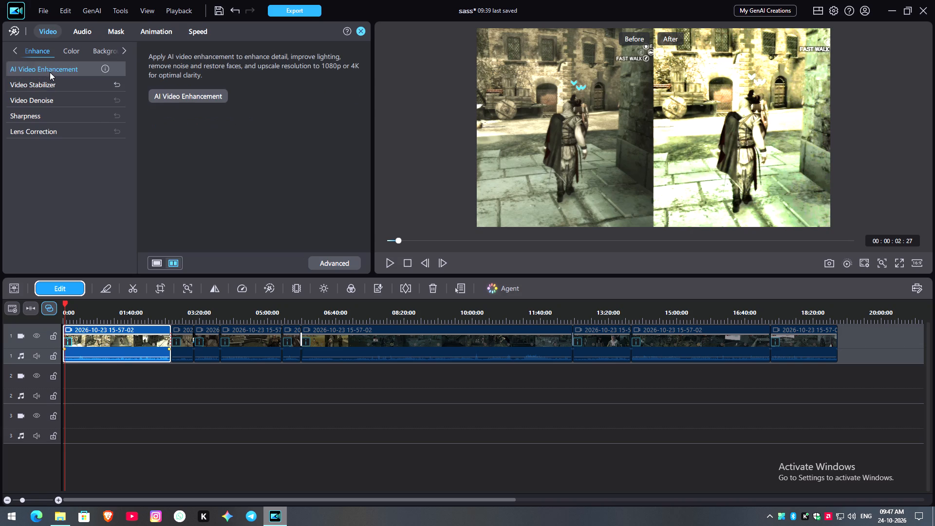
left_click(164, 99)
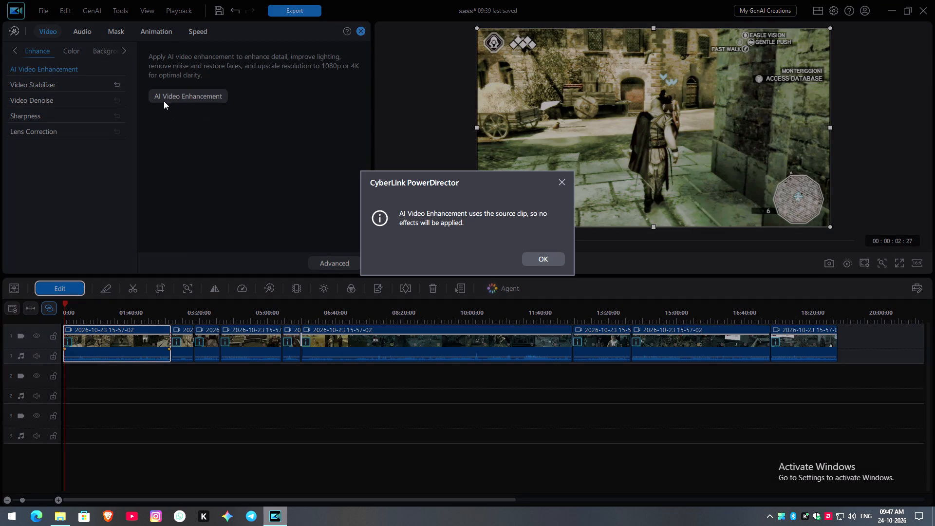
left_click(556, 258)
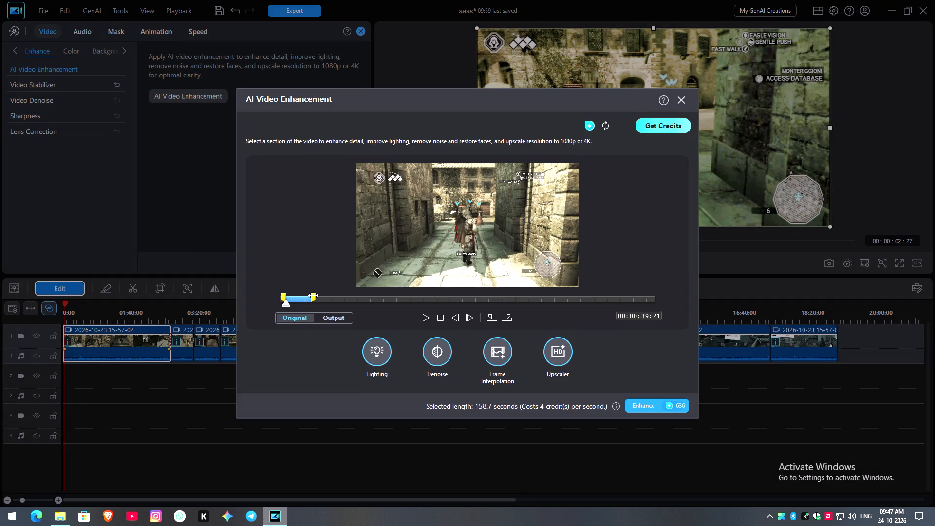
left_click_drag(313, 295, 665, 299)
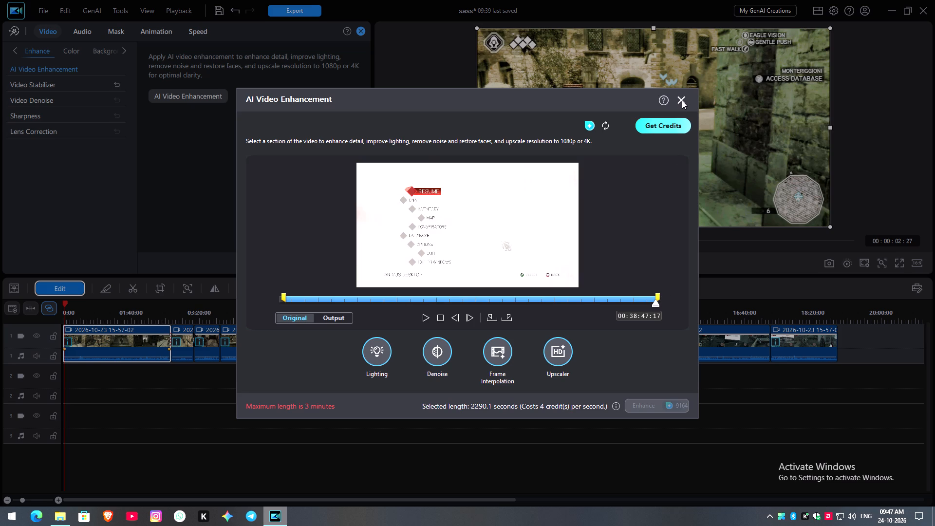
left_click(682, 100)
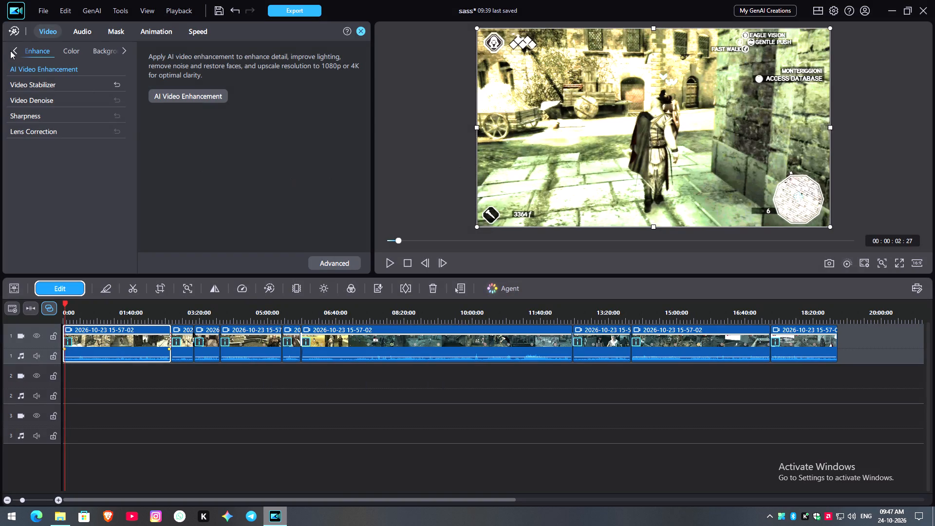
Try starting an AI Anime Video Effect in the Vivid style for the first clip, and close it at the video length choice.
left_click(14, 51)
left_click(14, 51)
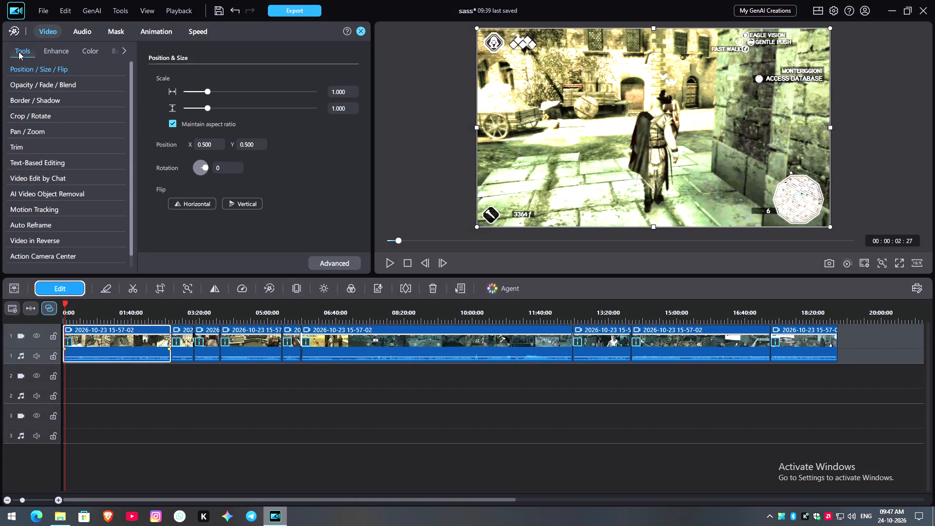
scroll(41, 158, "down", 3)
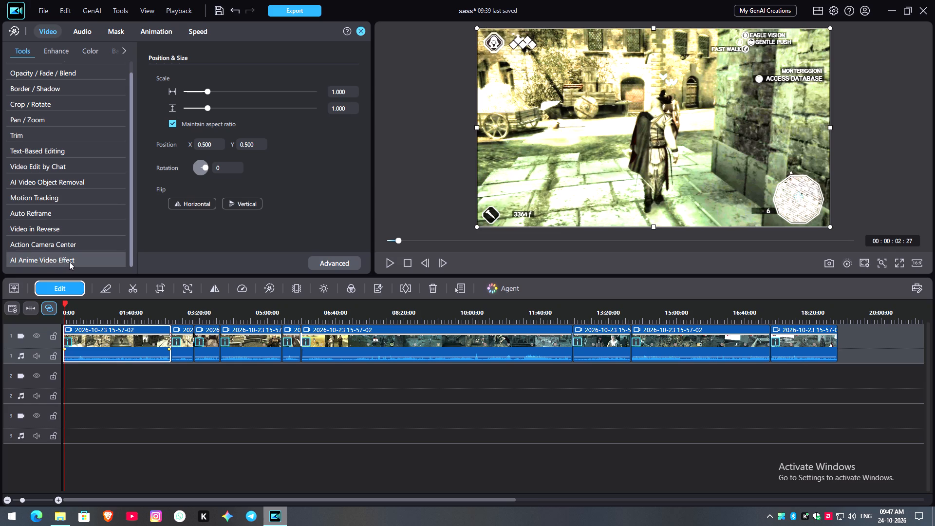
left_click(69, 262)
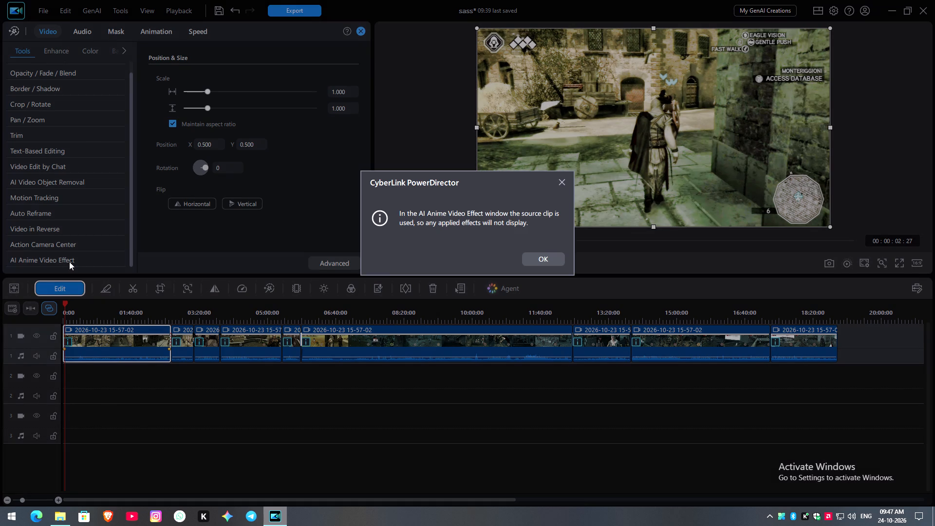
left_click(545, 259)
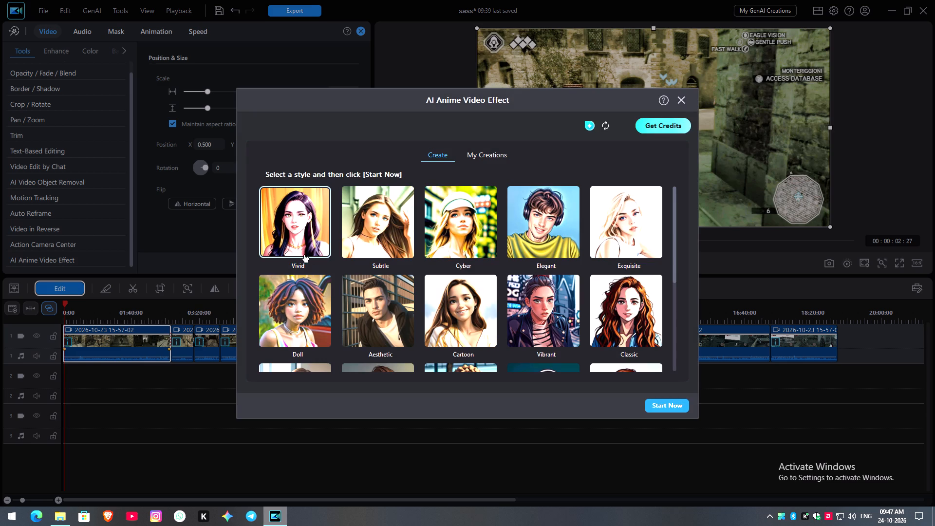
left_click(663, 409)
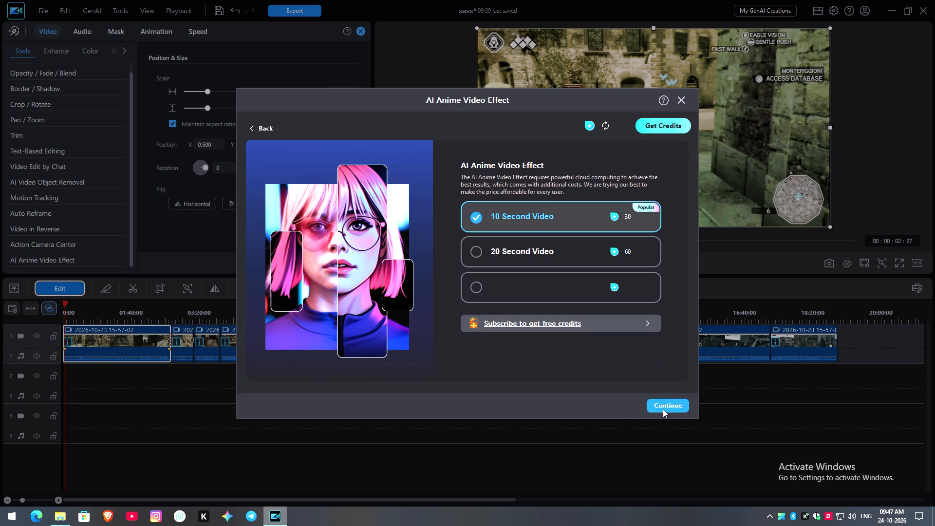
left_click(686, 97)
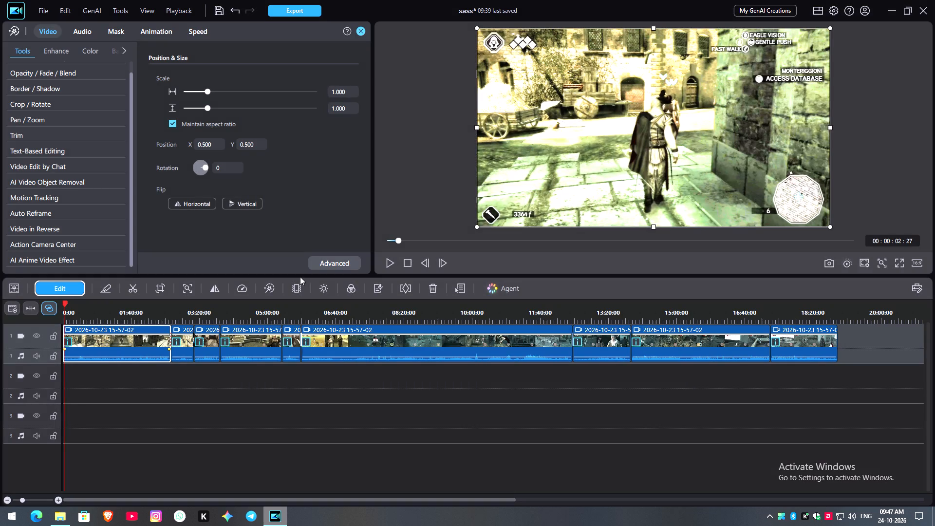
Play a few more seconds of the first clip in the preview and pause.
left_click(393, 264)
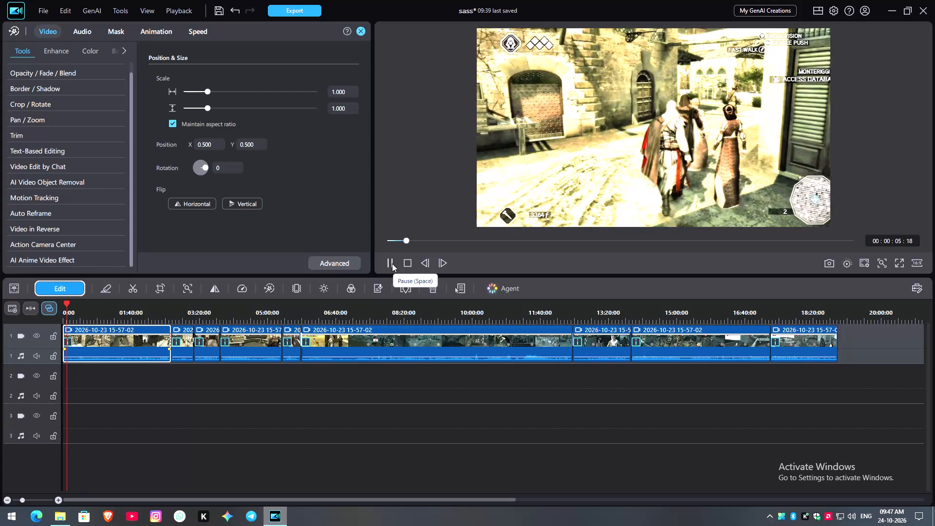
left_click(392, 263)
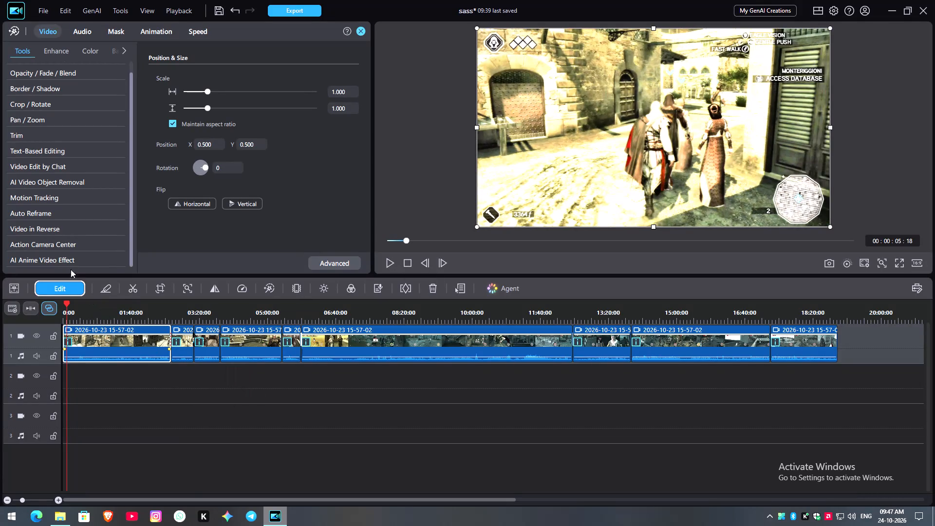
Preview the first clip from its start in Action Camera Center, try enabling Lens Correction, and cancel.
scroll(65, 193, "down", 3)
left_click(51, 244)
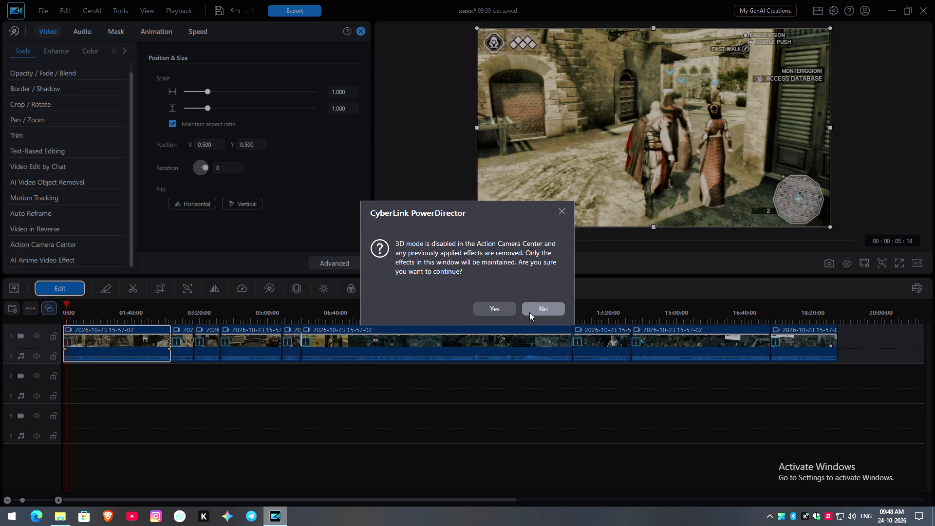
left_click(502, 304)
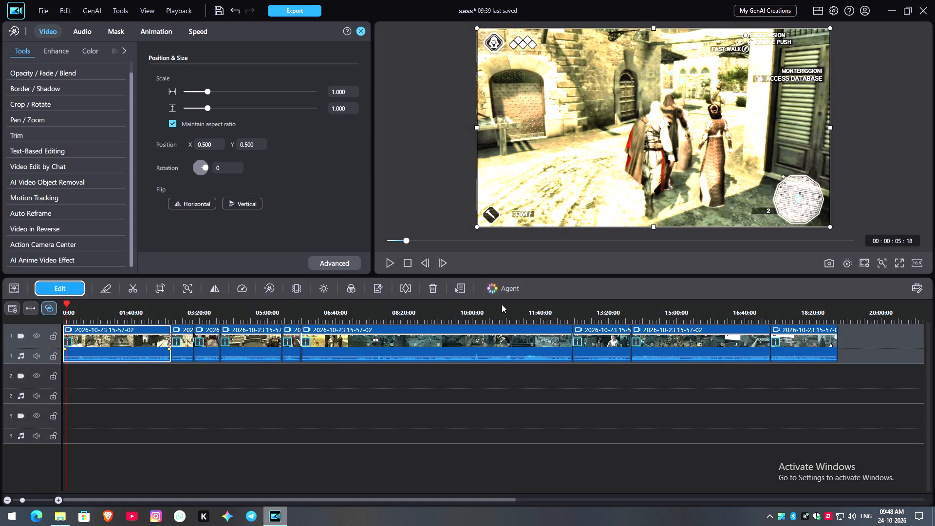
left_click(386, 262)
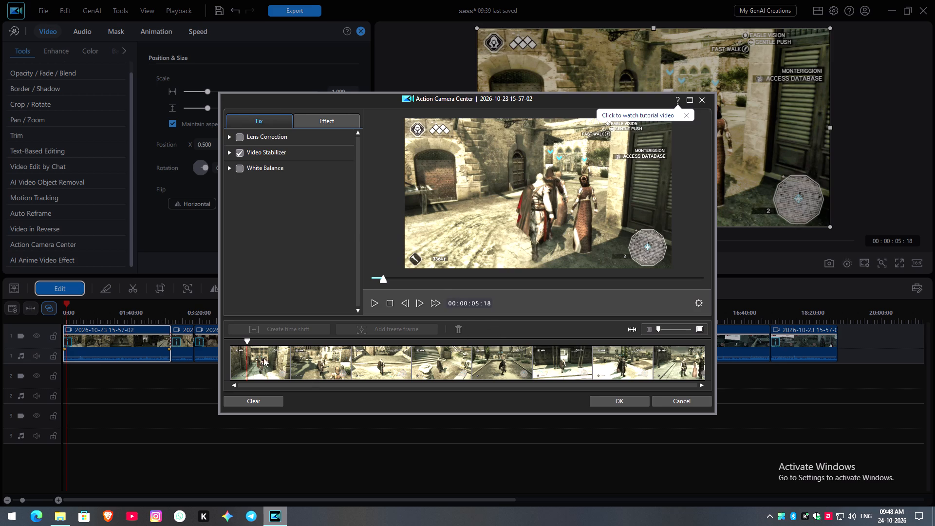
left_click_drag(246, 340, 203, 346)
left_click(373, 300)
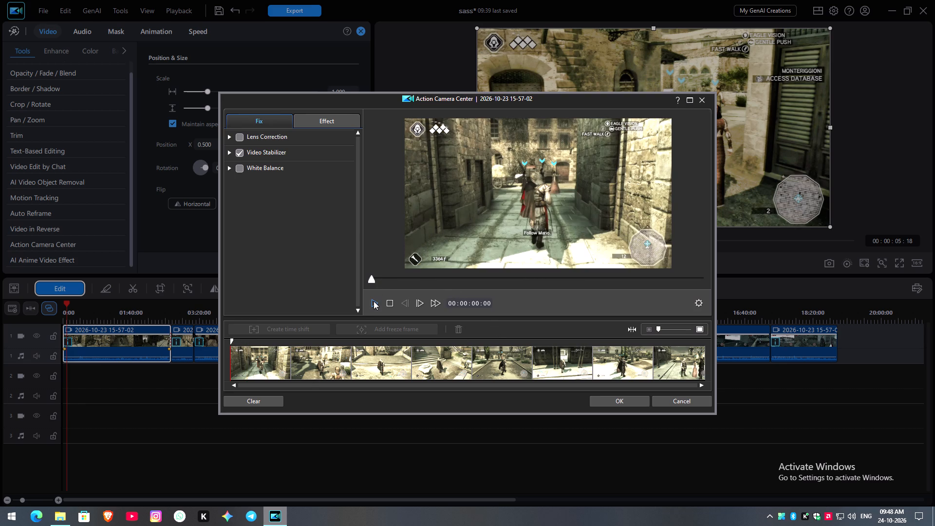
left_click(375, 306)
left_click(374, 303)
left_click(391, 303)
left_click(371, 301)
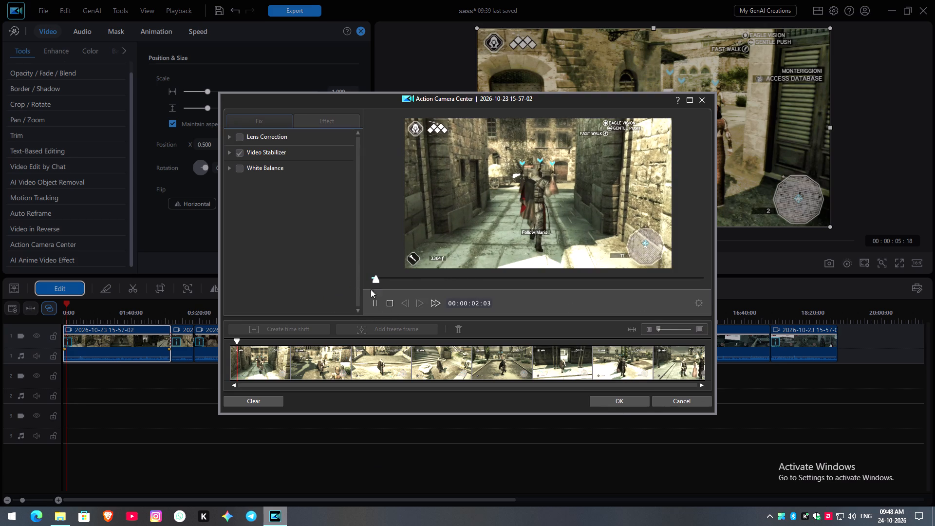
left_click(240, 137)
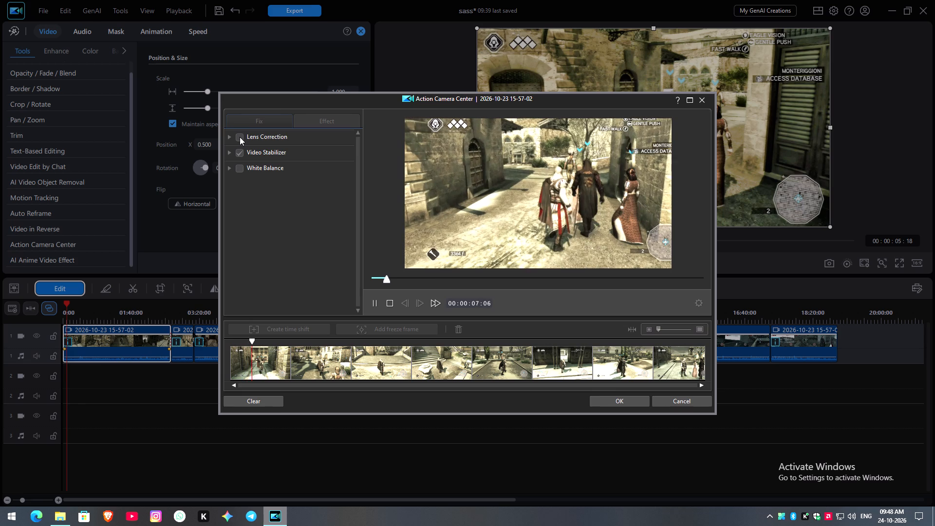
left_click(694, 402)
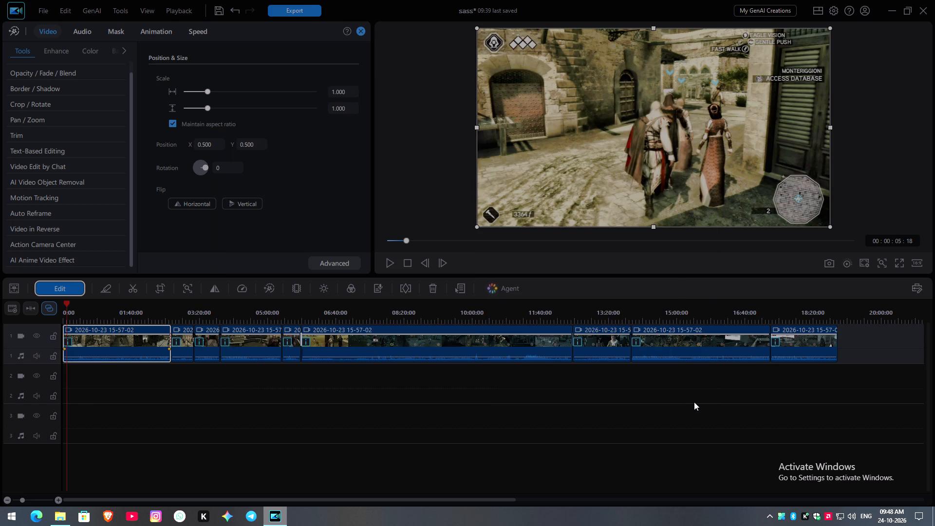
Run a PC boost in Microsoft PC Manager to free memory, and close it.
left_click(779, 513)
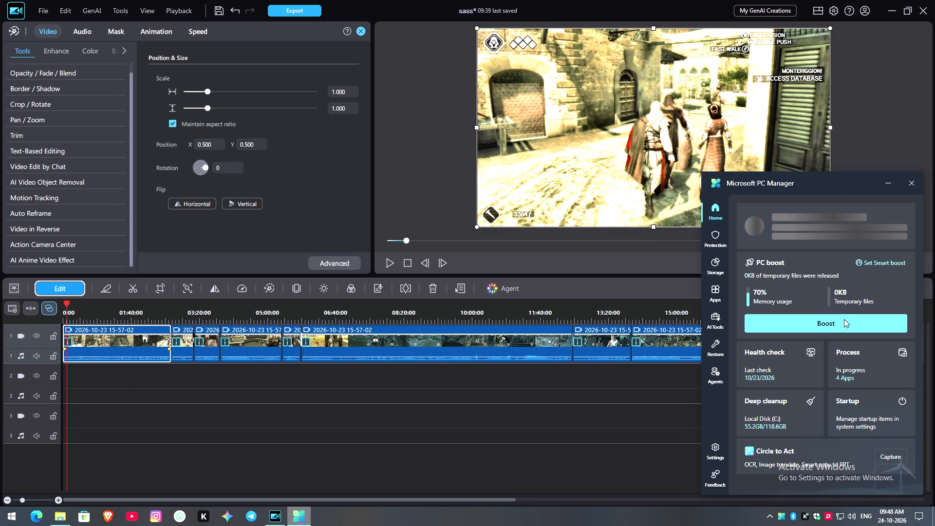
left_click(841, 323)
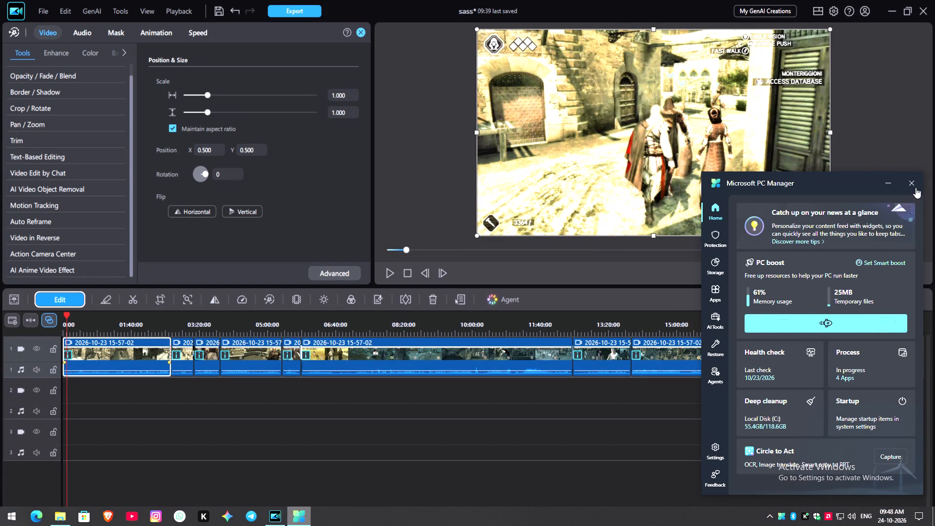
left_click(916, 185)
Play about one second of the first clip in the preview and pause.
left_click(390, 260)
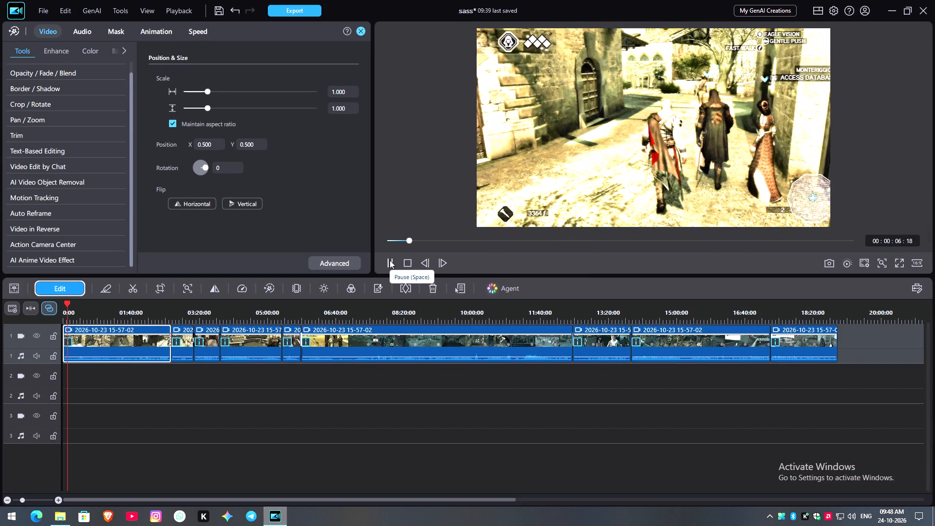
left_click(390, 260)
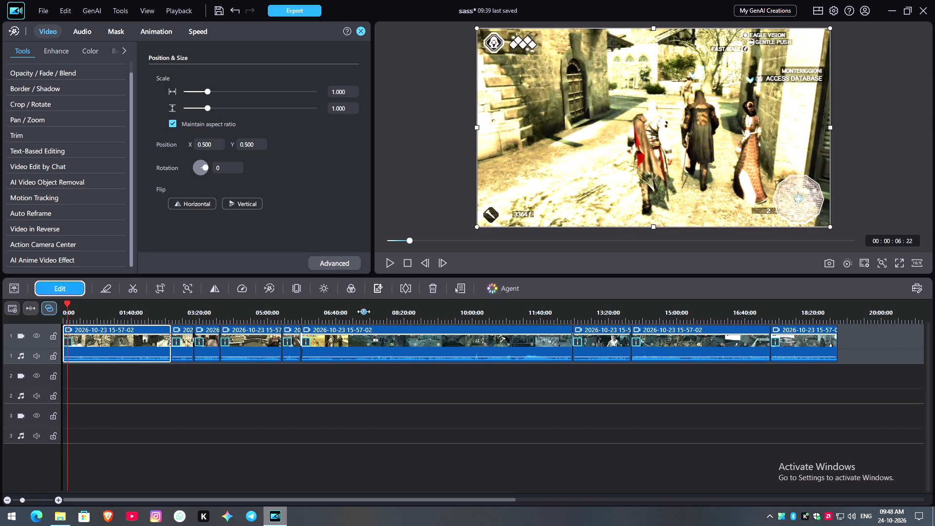
Turn off Video Stabilizer, the enhanced stabilizer and the rotational camera shake fix for the first clip, and apply this to all clips.
left_click(65, 344)
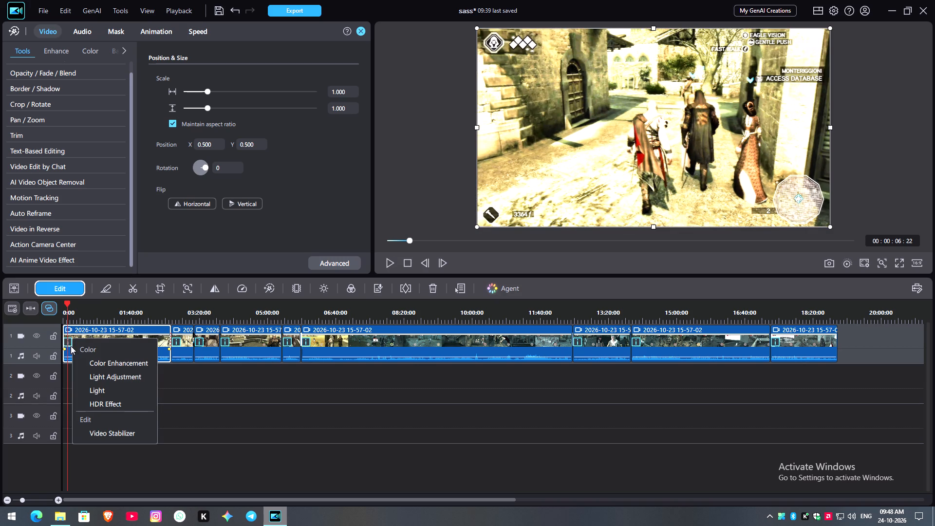
left_click(118, 433)
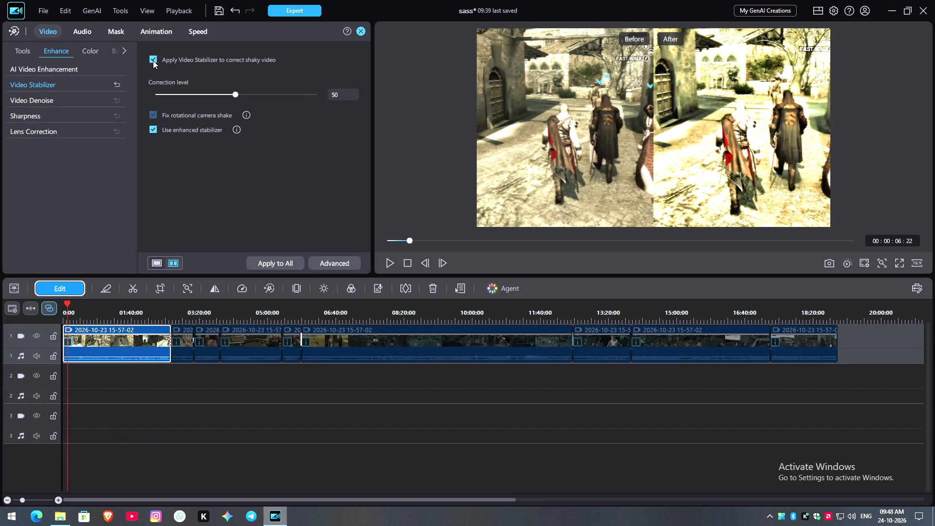
left_click(153, 60)
left_click(152, 130)
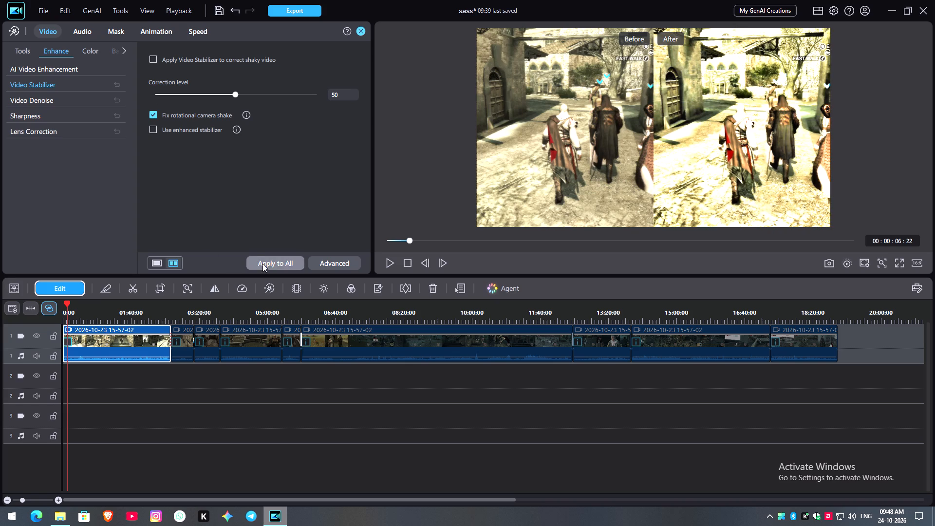
left_click(168, 117)
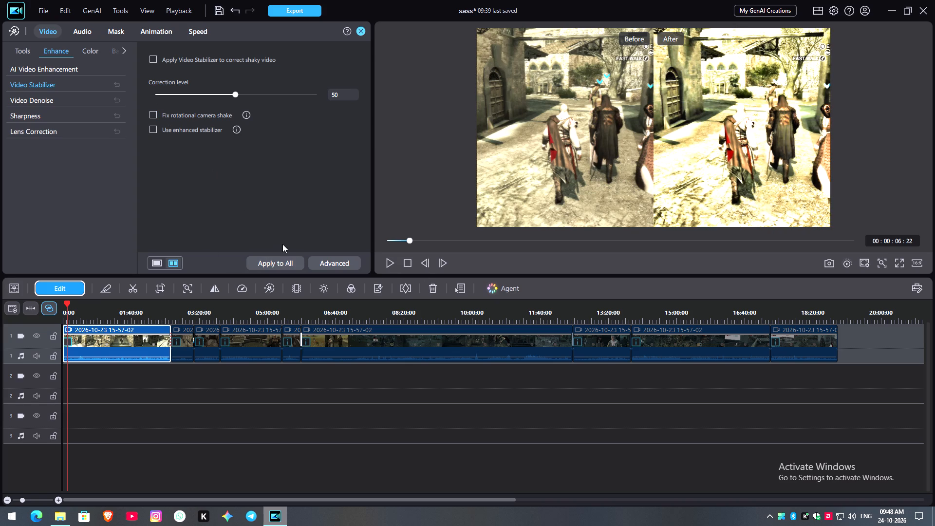
left_click(279, 261)
Check playback of the first clip, close its edit settings, and play again from the beginning and around 2:17.
left_click(393, 262)
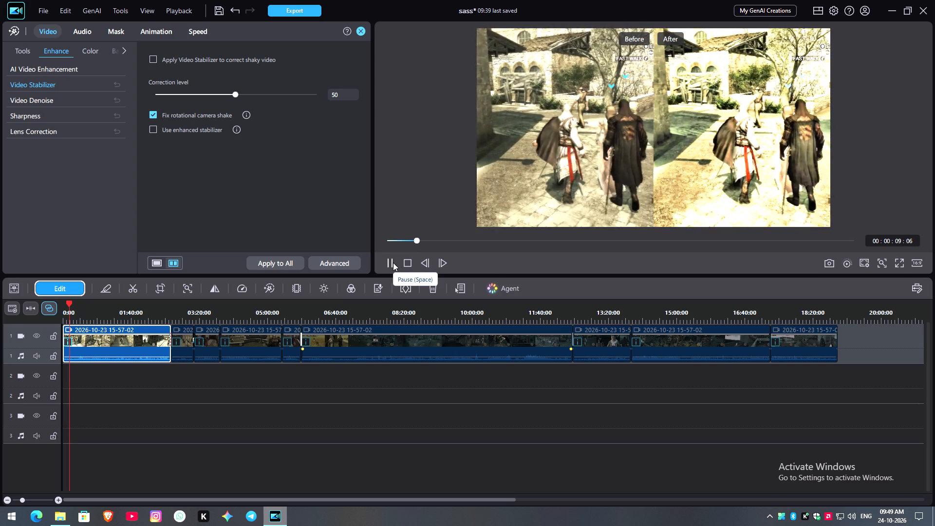
left_click(364, 394)
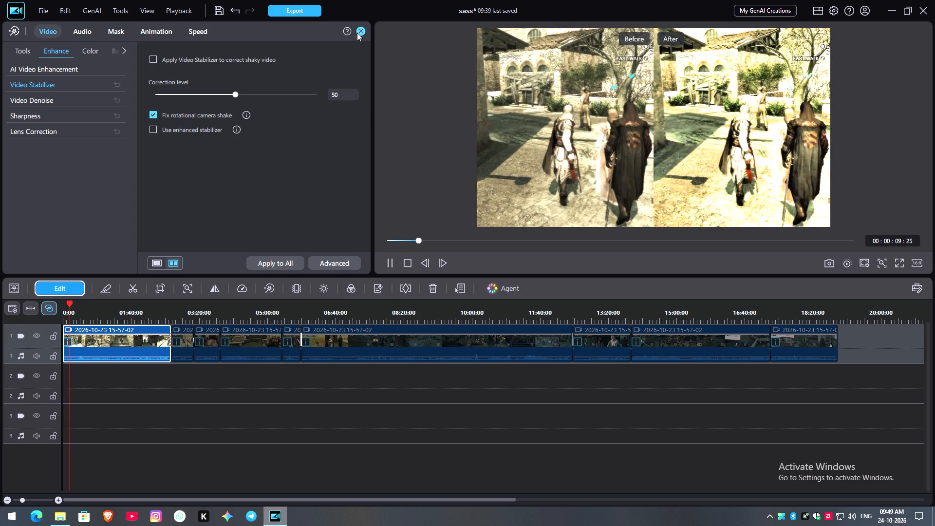
left_click(359, 31)
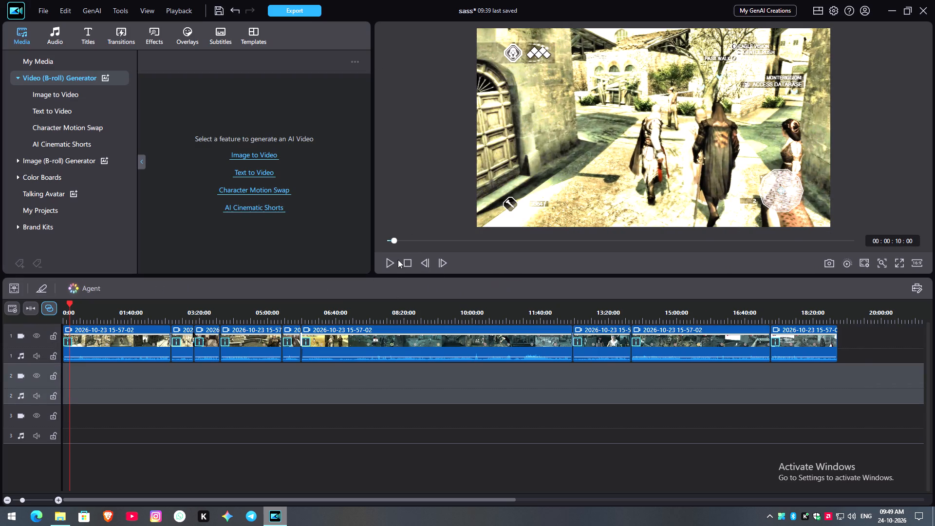
left_click(392, 263)
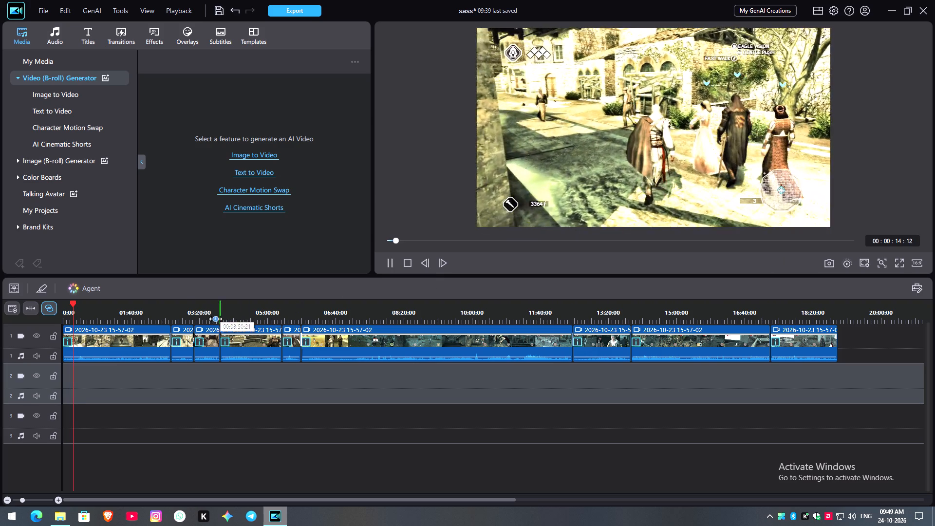
left_click(155, 319)
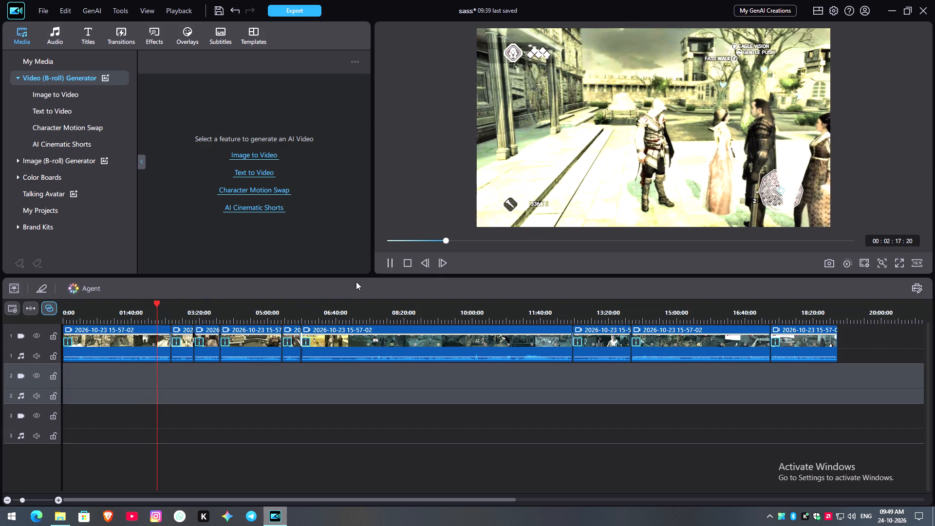
left_click(390, 264)
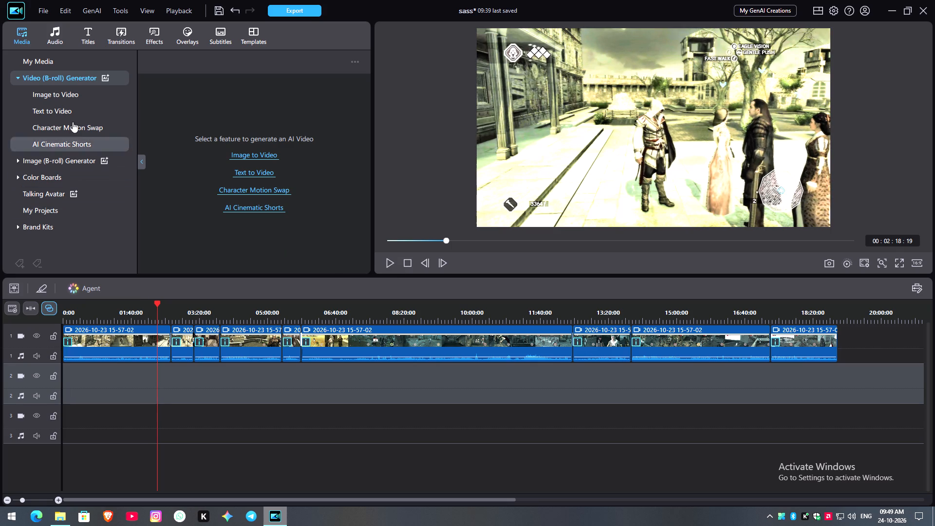
Examine the available transitions and the video effects, including the Party, Light, Face Blur, Distortion, Motion and Blur categories.
left_click(122, 38)
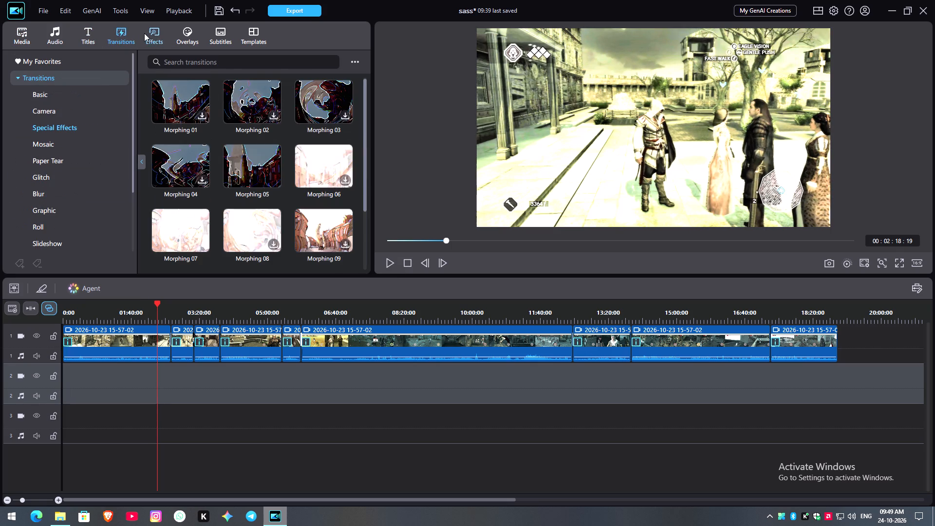
left_click(145, 33)
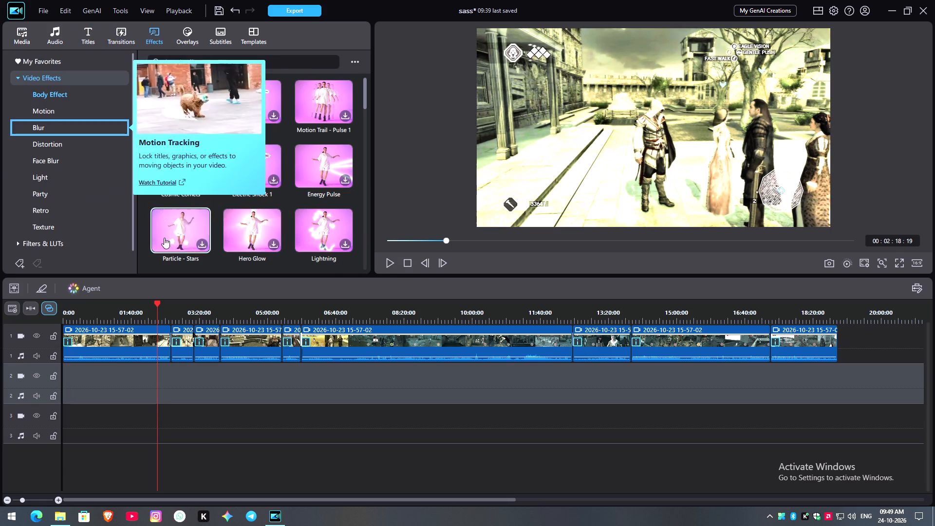
left_click(47, 208)
left_click(48, 194)
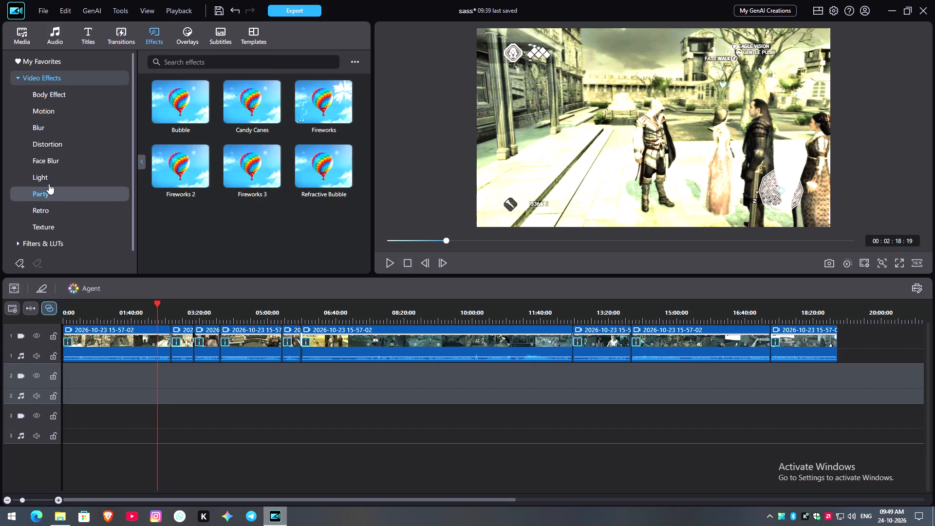
left_click(49, 180)
left_click(52, 158)
left_click(58, 143)
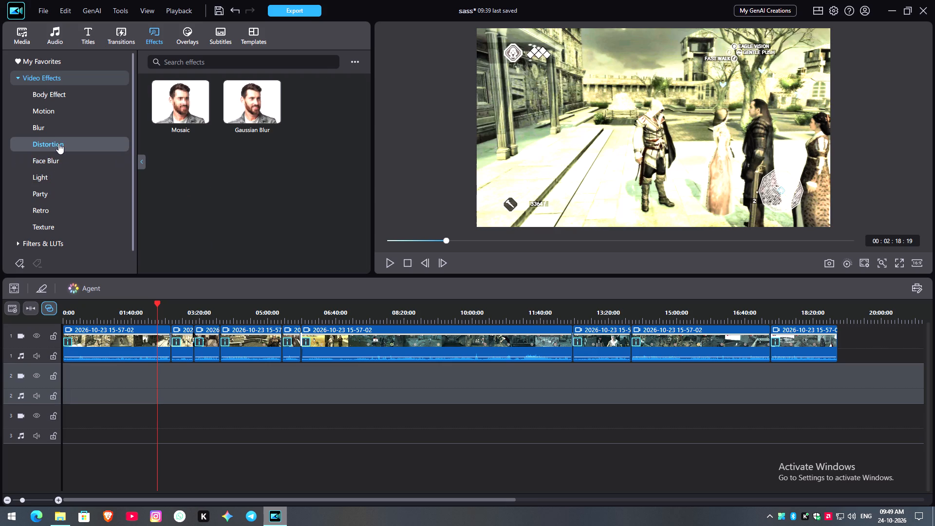
left_click(57, 113)
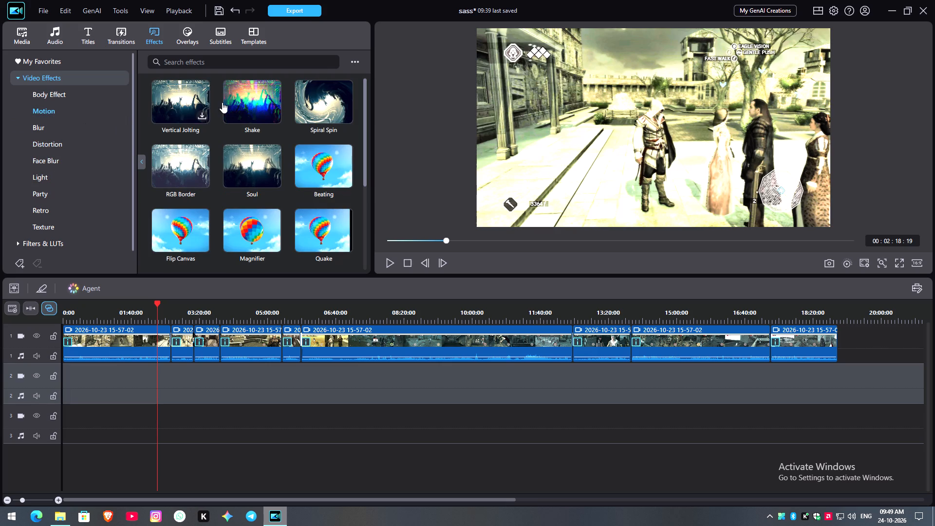
left_click(57, 125)
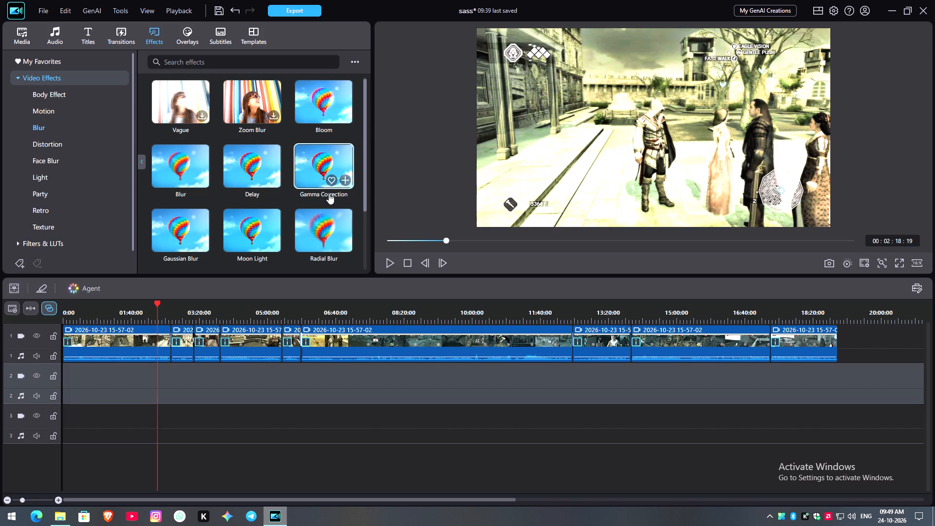
scroll(330, 215, "down", 2)
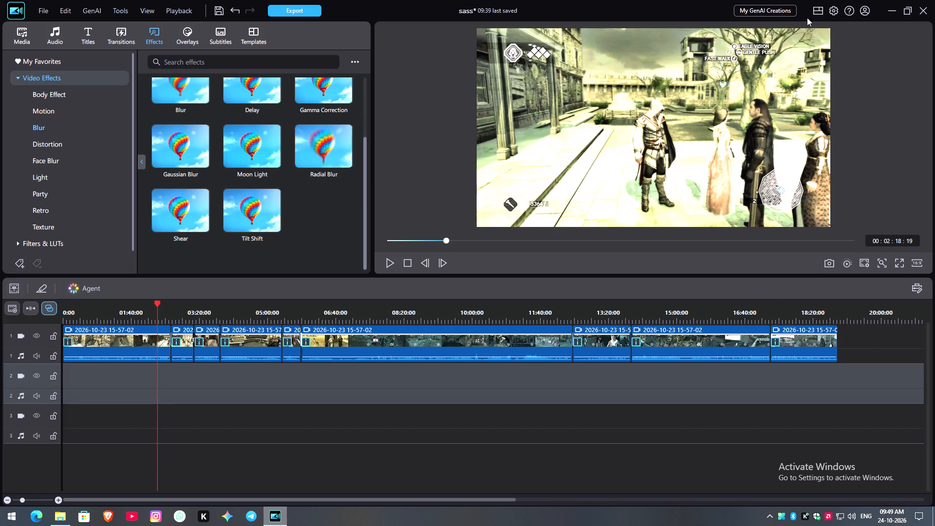
Open the export settings for the sass video and set the frame rate to 30 and the bit rate to High.
left_click(46, 10)
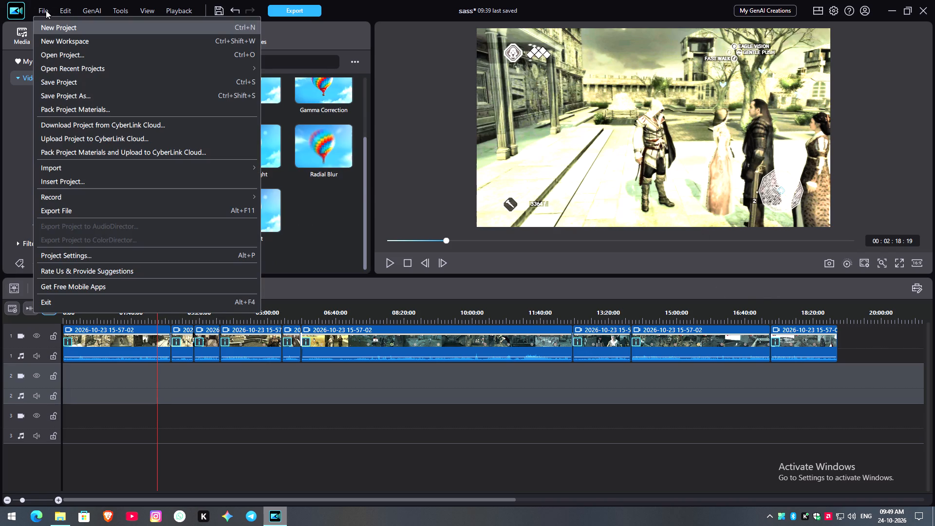
left_click(78, 212)
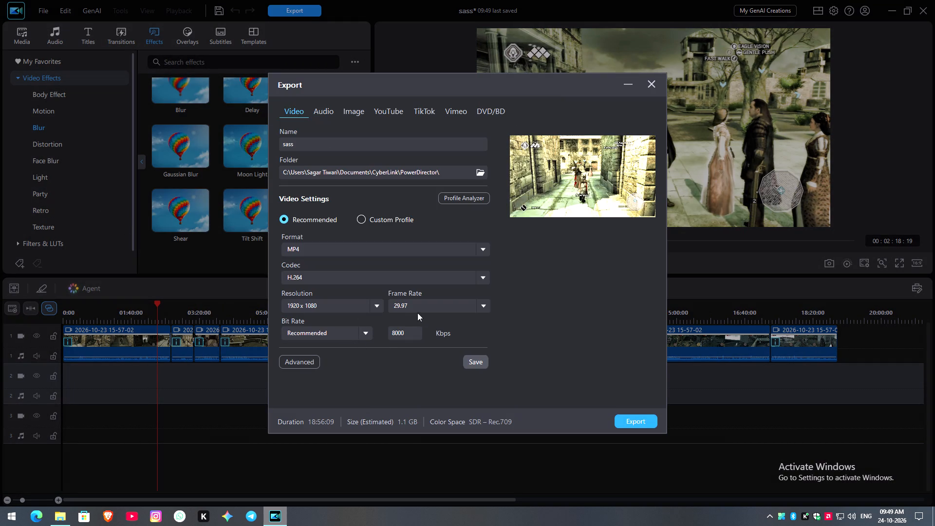
left_click(486, 306)
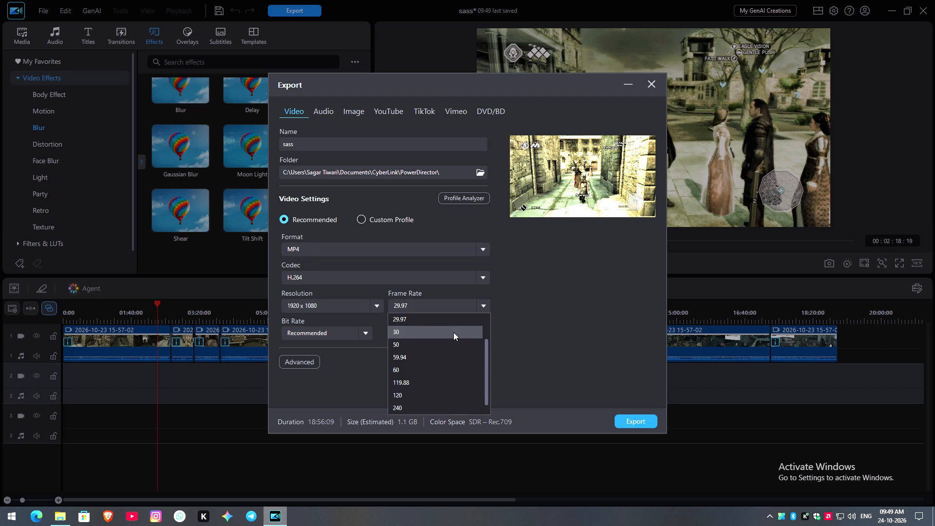
left_click(453, 332)
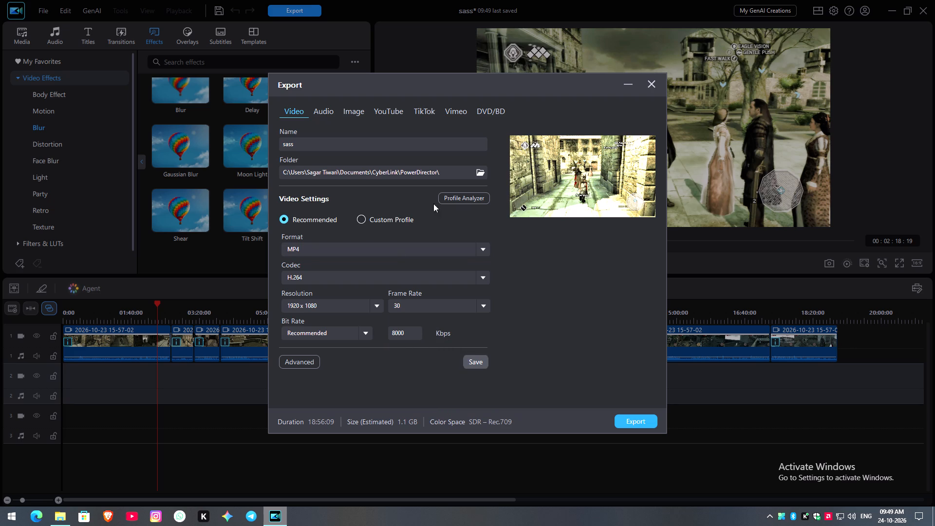
left_click(479, 303)
left_click(479, 303)
left_click(362, 336)
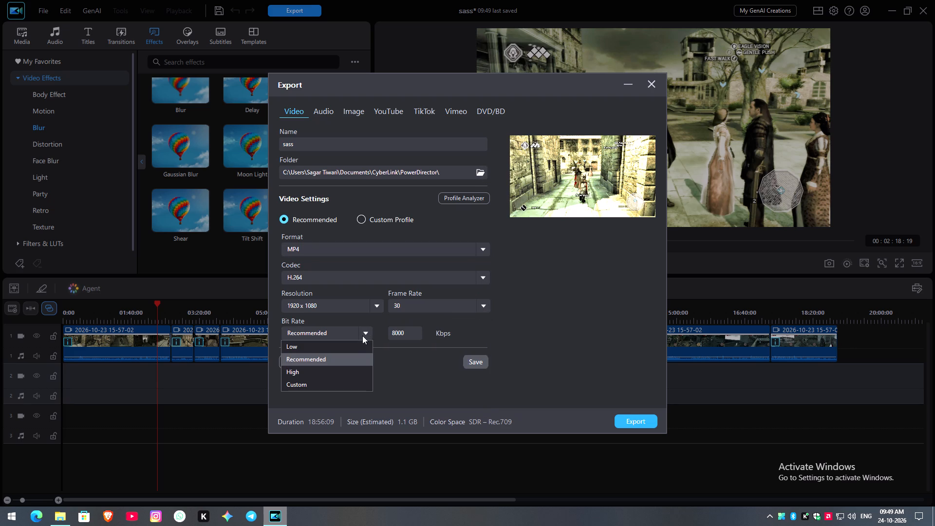
left_click(319, 374)
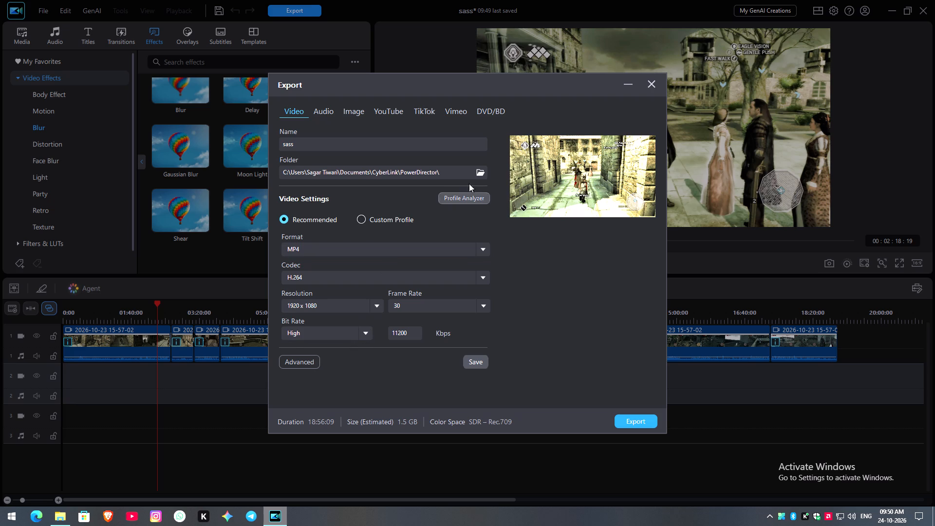
Set the export destination folder to the root of Local Disk (F:).
left_click(479, 175)
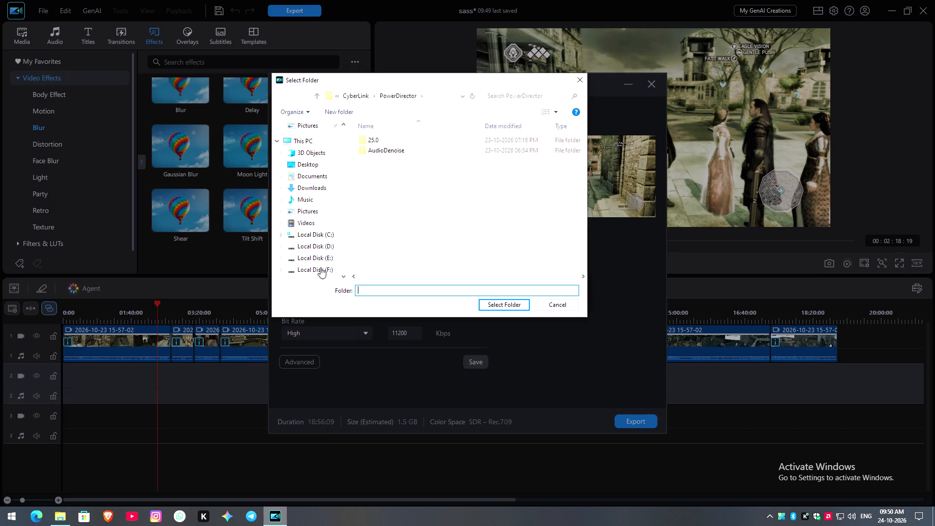
left_click(320, 262)
left_click(318, 270)
left_click(318, 270)
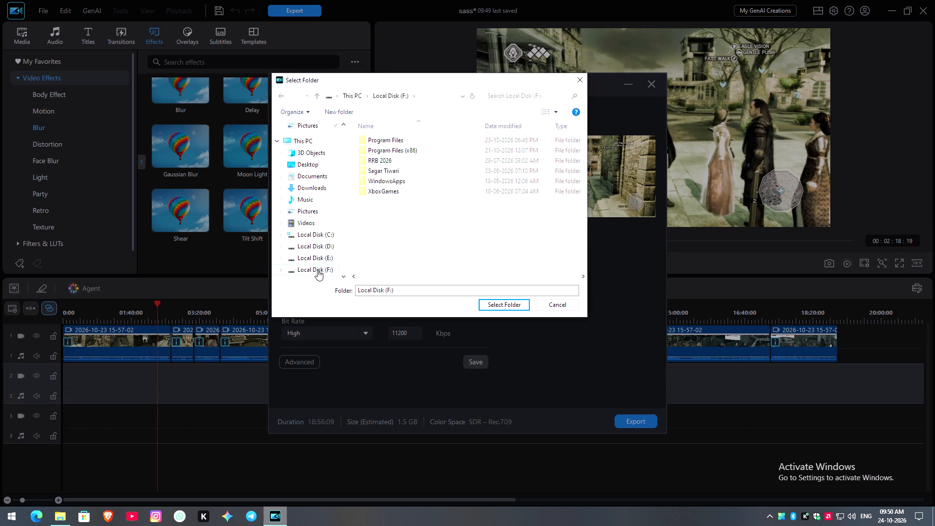
left_click(493, 301)
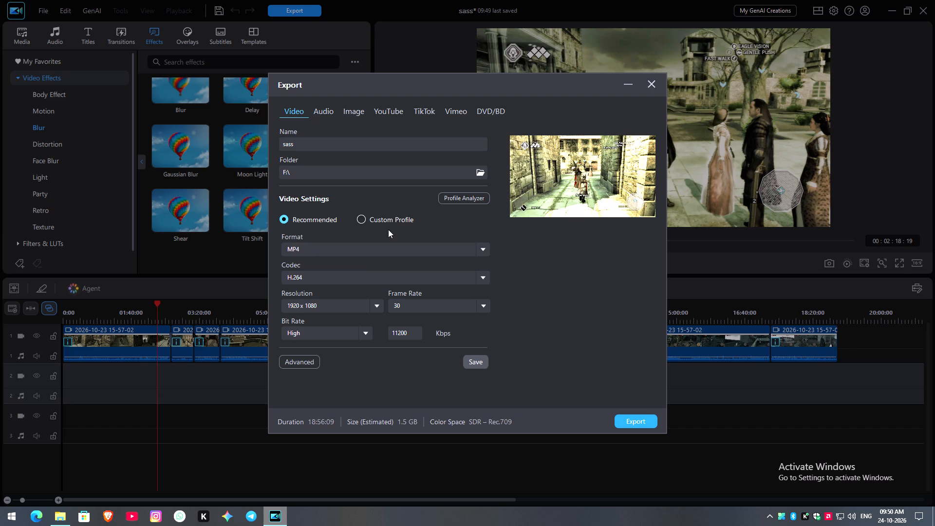
Go through the format and codec choices, keeping MP4 and H.264, and start exporting the video.
left_click(375, 244)
left_click(375, 244)
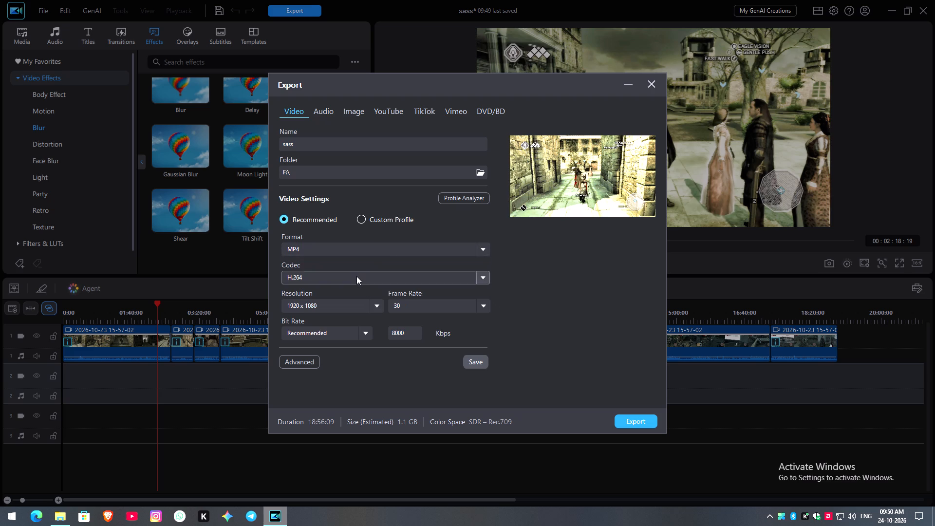
left_click(356, 276)
left_click(356, 276)
left_click(531, 326)
left_click(631, 425)
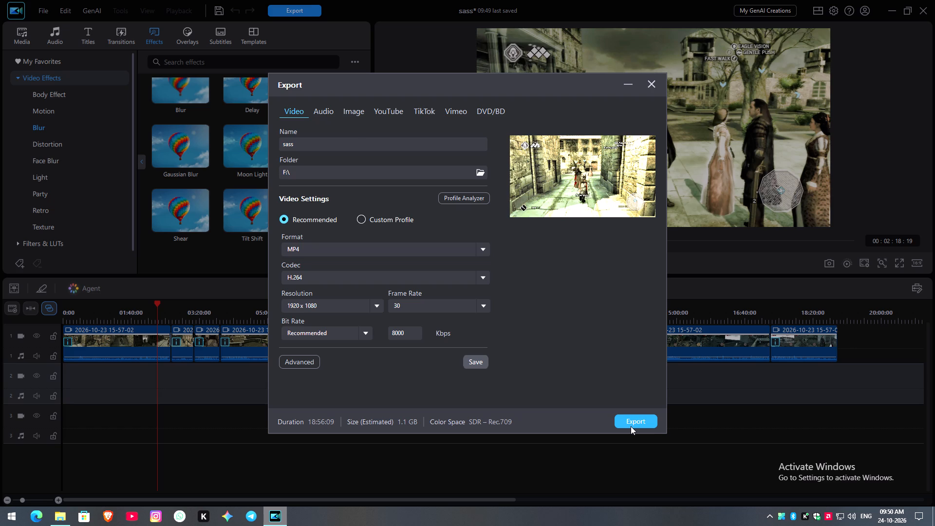